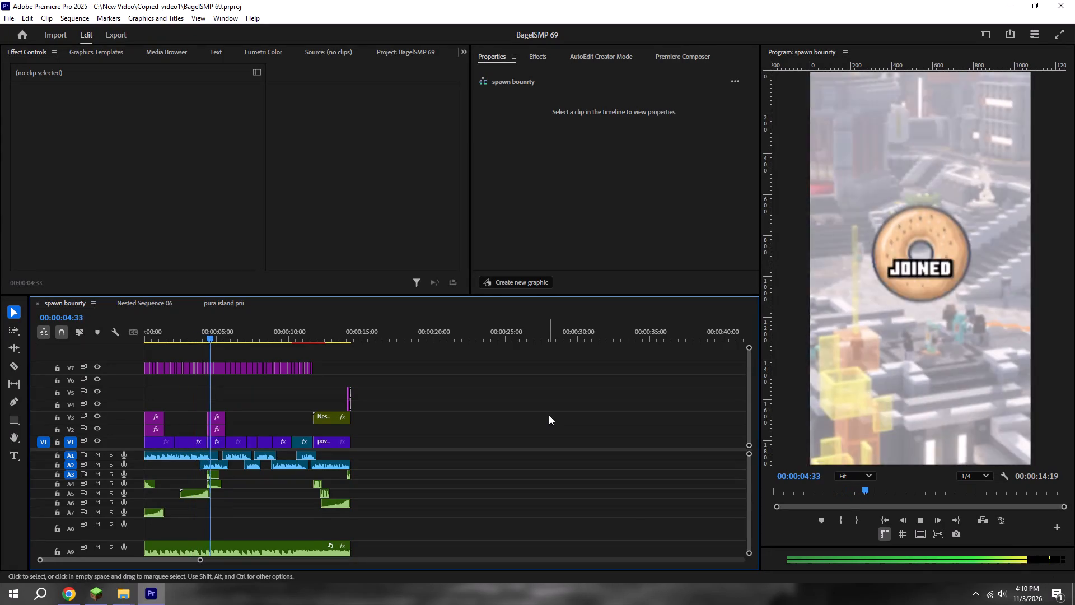
# Save the project and play the spawn bounrty sequence from the start to review the current edit.
pyautogui.press('space')
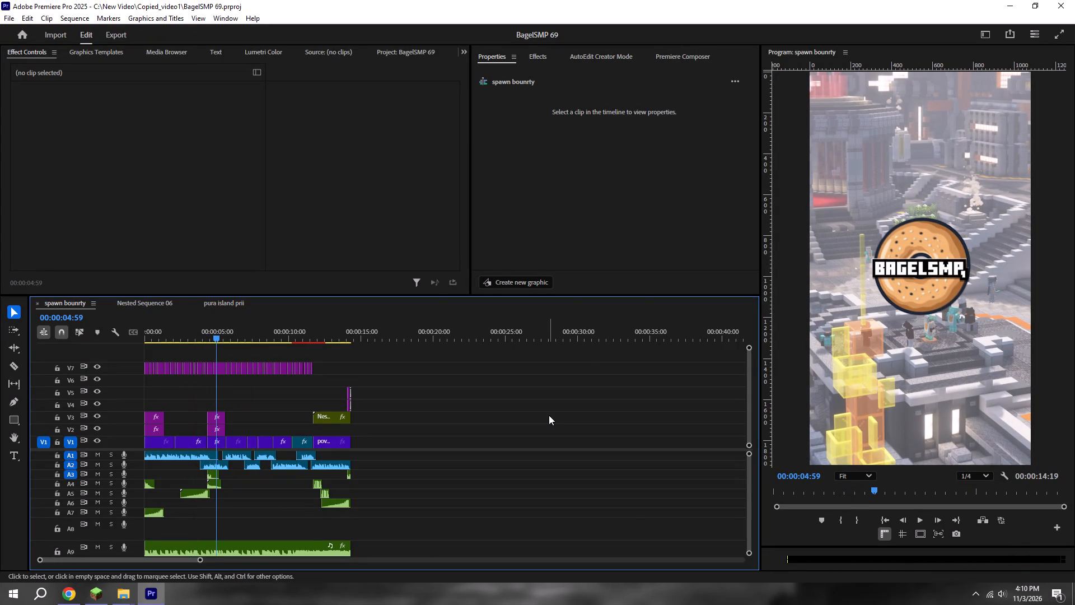
pyautogui.hotkey('ctrl', 's')
pyautogui.keyDown('alt'); pyautogui.scroll(-6, 485, 448); pyautogui.keyUp('alt')
pyautogui.click(879, 516)
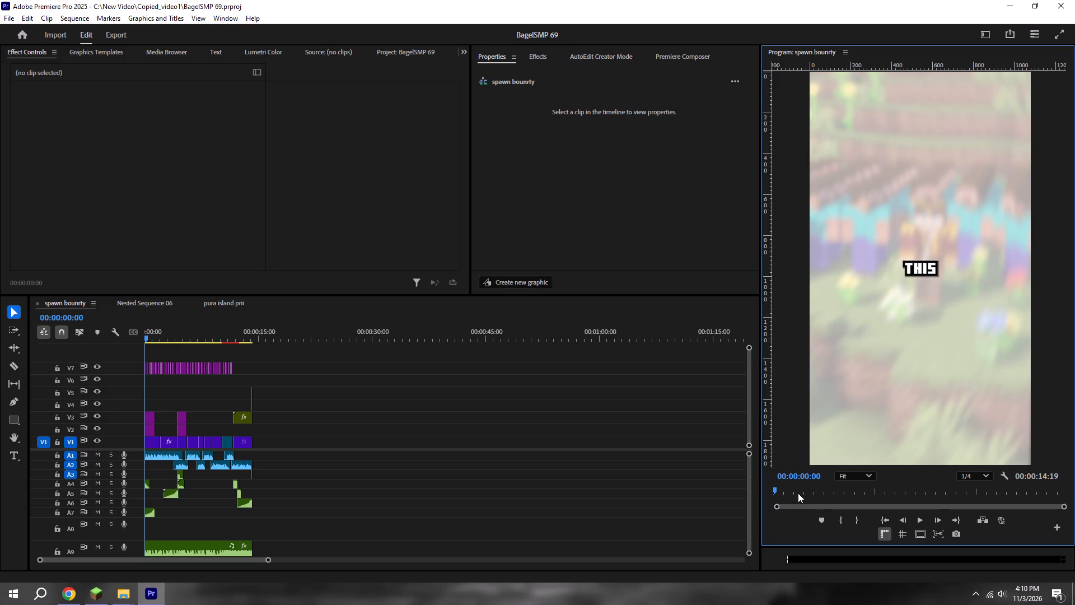
pyautogui.press('space')
pyautogui.keyDown('alt'); pyautogui.scroll(11, 359, 436); pyautogui.keyUp('alt')
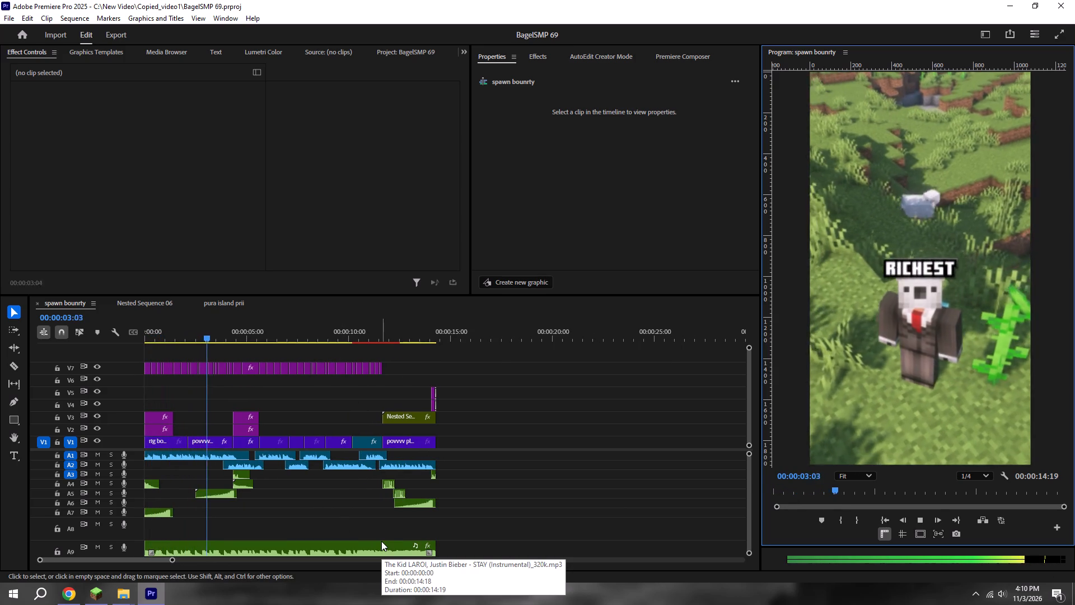
pyautogui.keyDown('alt'); pyautogui.scroll(4, 373, 538); pyautogui.keyUp('alt')
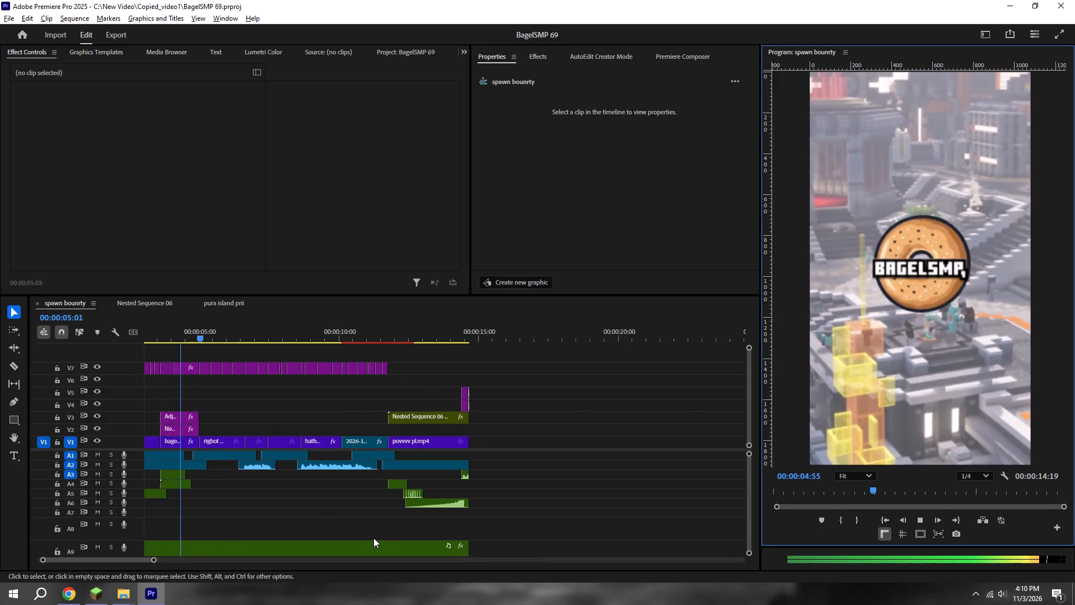
pyautogui.keyDown('alt'); pyautogui.scroll(3, 373, 538); pyautogui.keyUp('alt')
pyautogui.scroll(5, 373, 538)
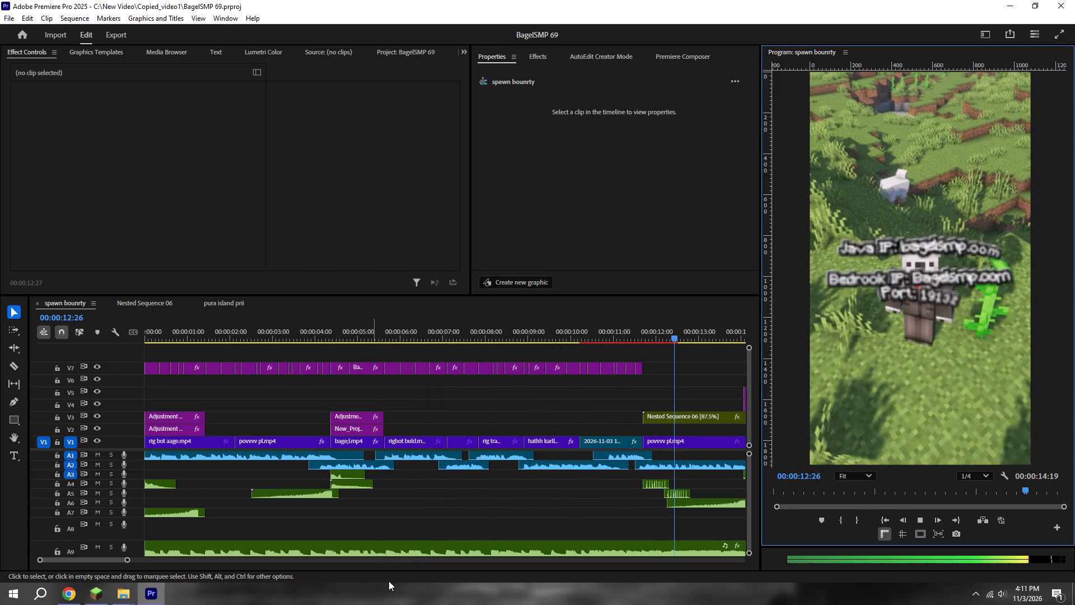
pyautogui.keyDown('alt'); pyautogui.scroll(-6, 485, 480); pyautogui.keyUp('alt')
pyautogui.hotkey('ctrl', 's')
pyautogui.click(884, 516)
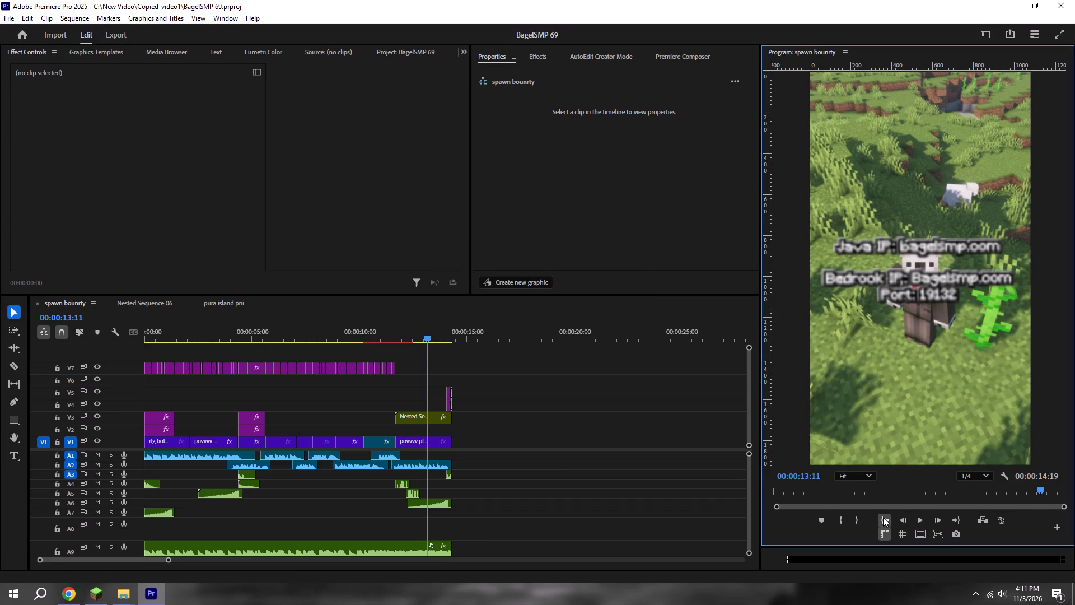
pyautogui.press('space')
pyautogui.keyDown('alt'); pyautogui.scroll(11, 369, 468); pyautogui.keyUp('alt')
pyautogui.scroll(7, 556, 161)
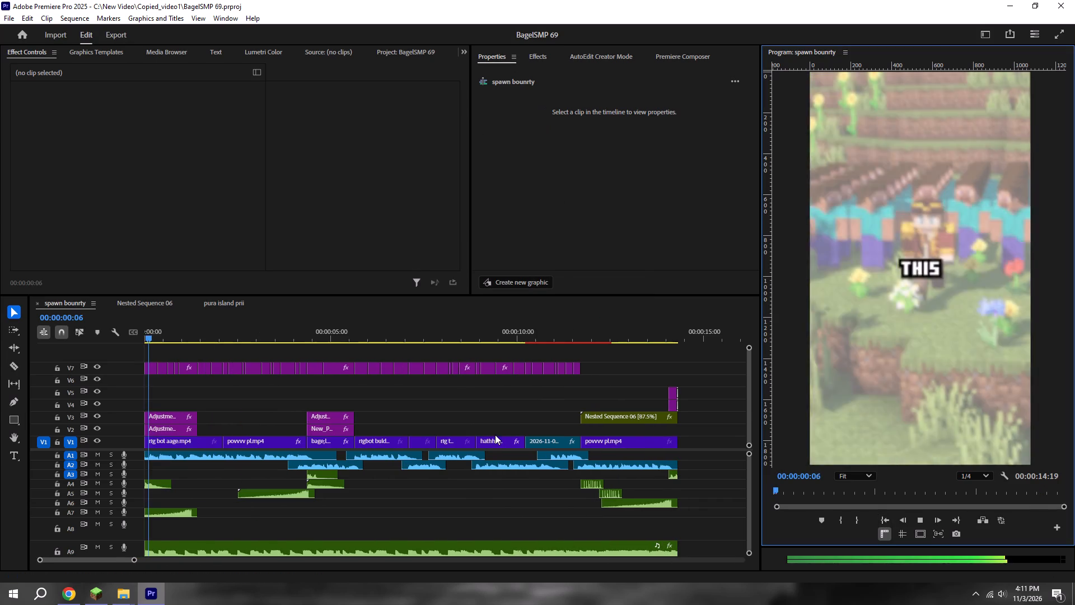
pyautogui.scroll(6, 465, 381)
pyautogui.press('space')
# Search the effects for "zoom" and apply the 06. Zoom Out Center preset to the rig bot aage.mp4 clip on V1.
pyautogui.click(537, 63)
pyautogui.click(517, 78)
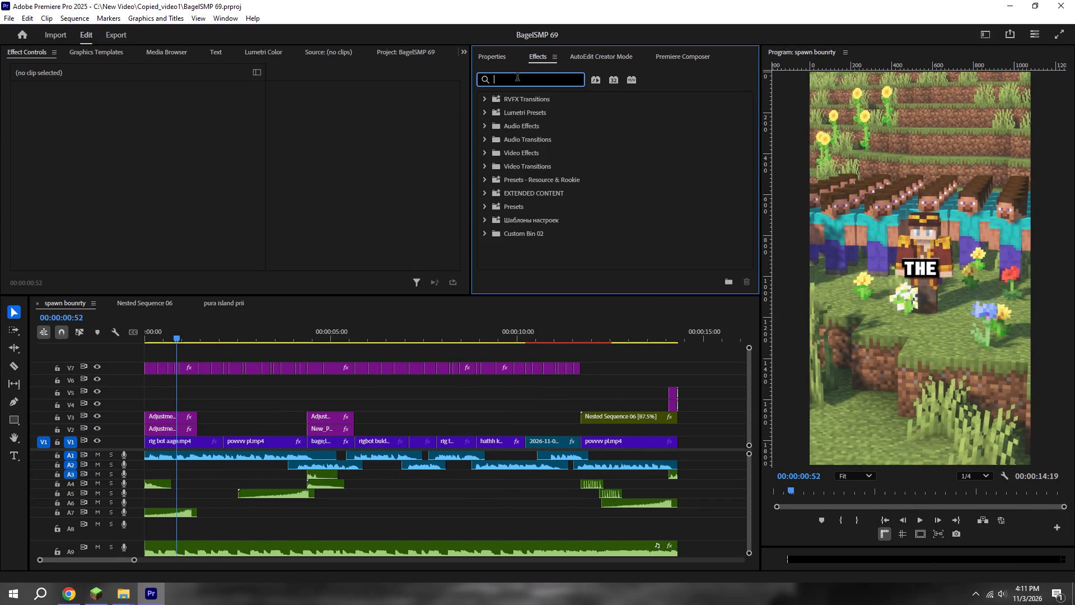
pyautogui.write('zoom')
pyautogui.scroll(-6, 565, 166)
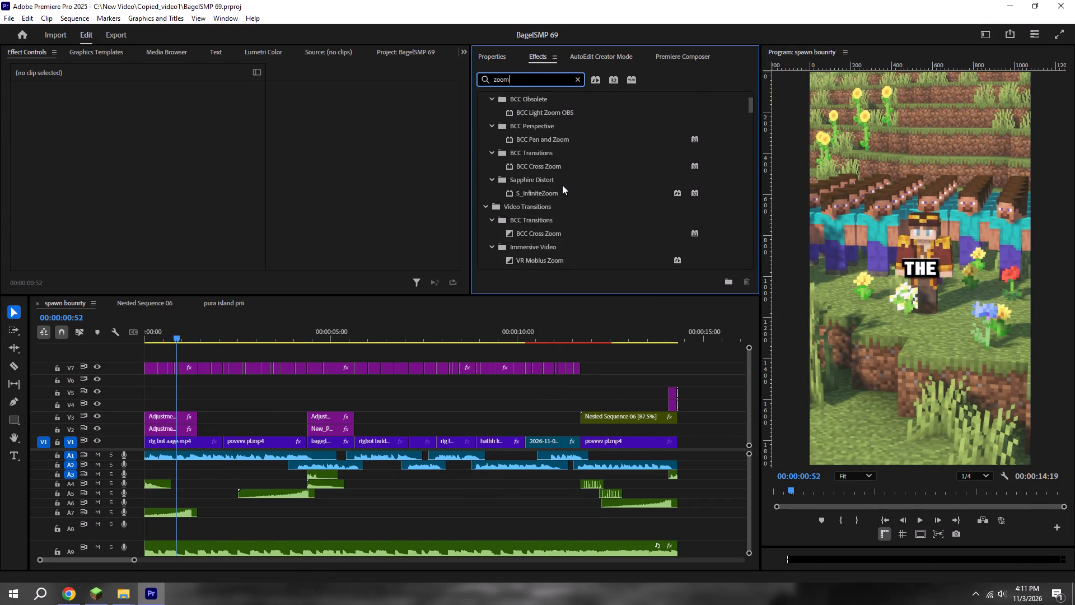
pyautogui.scroll(-6, 562, 185)
pyautogui.scroll(-9, 530, 224)
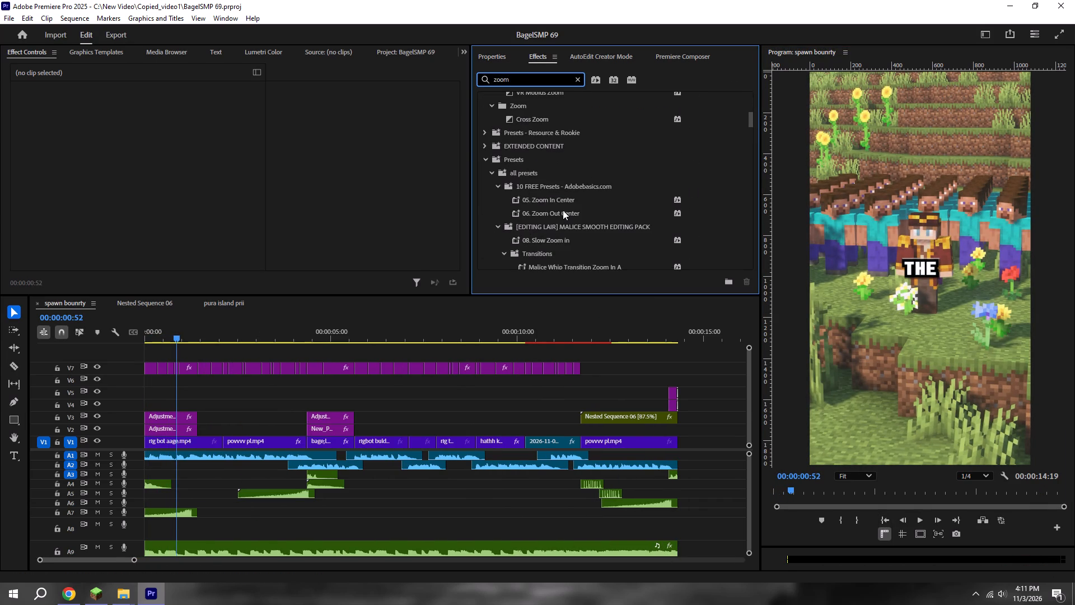
pyautogui.moveTo(544, 217); pyautogui.dragTo(515, 232)
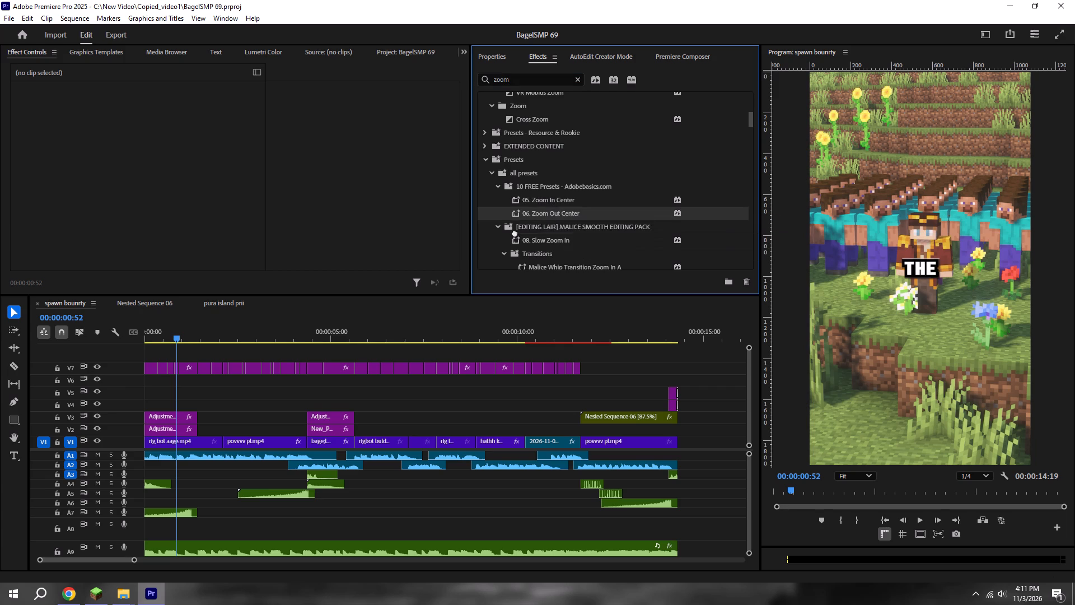
pyautogui.moveTo(515, 232); pyautogui.dragTo(193, 443)
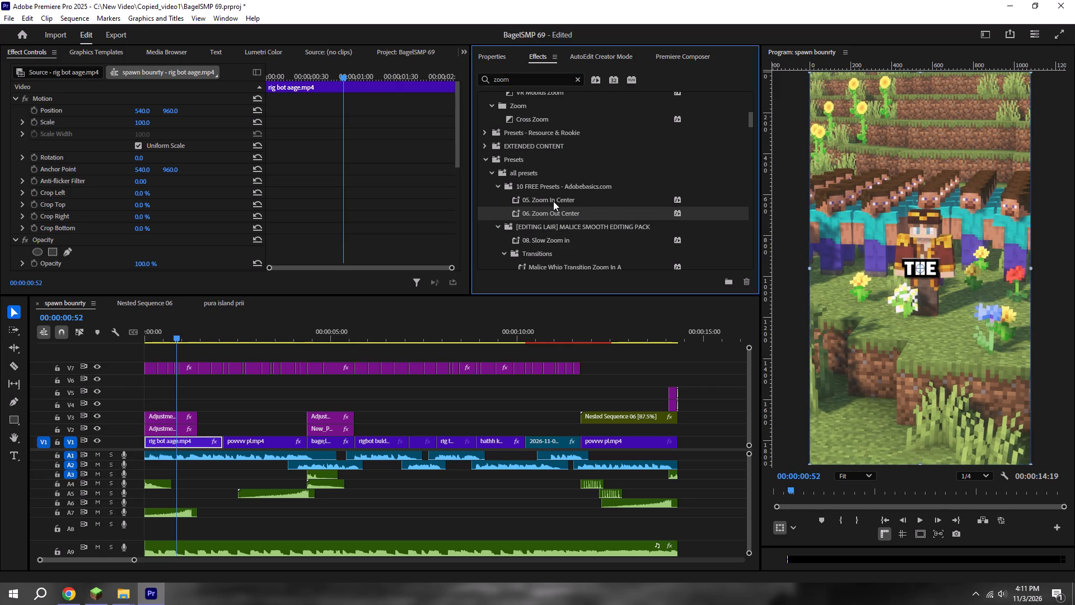
# Apply the 05. Zoom In Center preset to the first povvvv pl.mp4 clip on V1 and play back the following section.
pyautogui.moveTo(553, 201); pyautogui.dragTo(252, 443)
pyautogui.press('space')
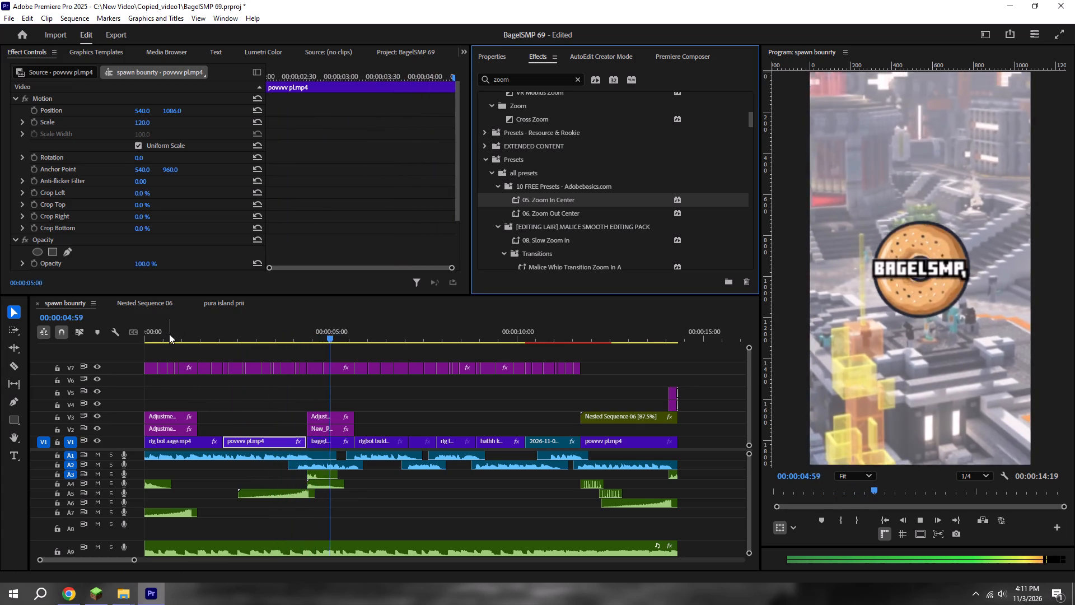
pyautogui.press('space')
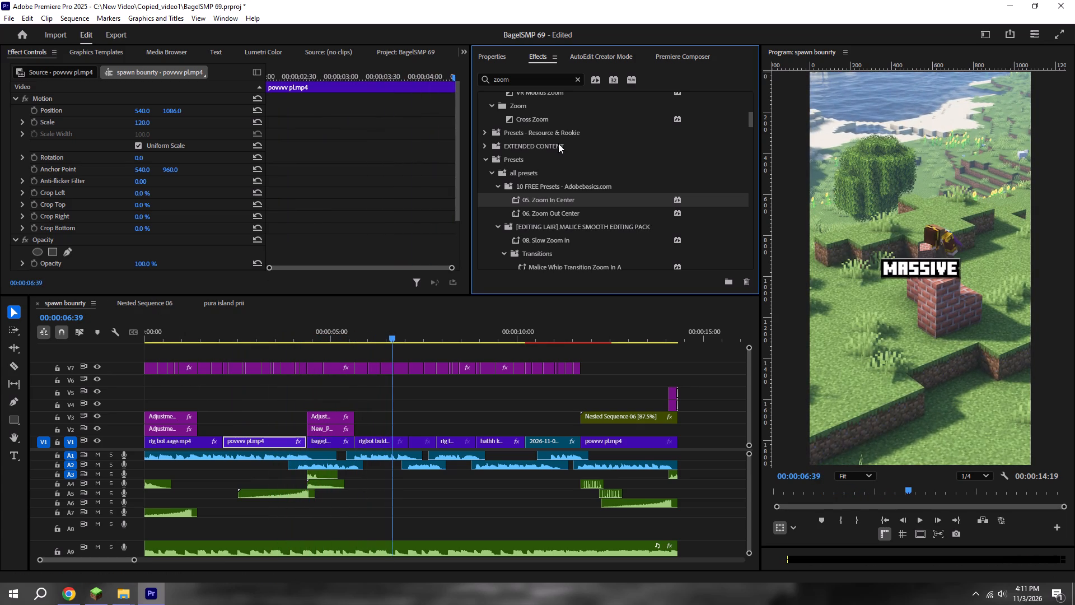
# Apply 05. Zoom In Center to rigbot buld.mp4 and rig trade.mp4 and a center zoom preset to rigbot mine.mp4, playing back the section.
pyautogui.moveTo(541, 198); pyautogui.dragTo(394, 440)
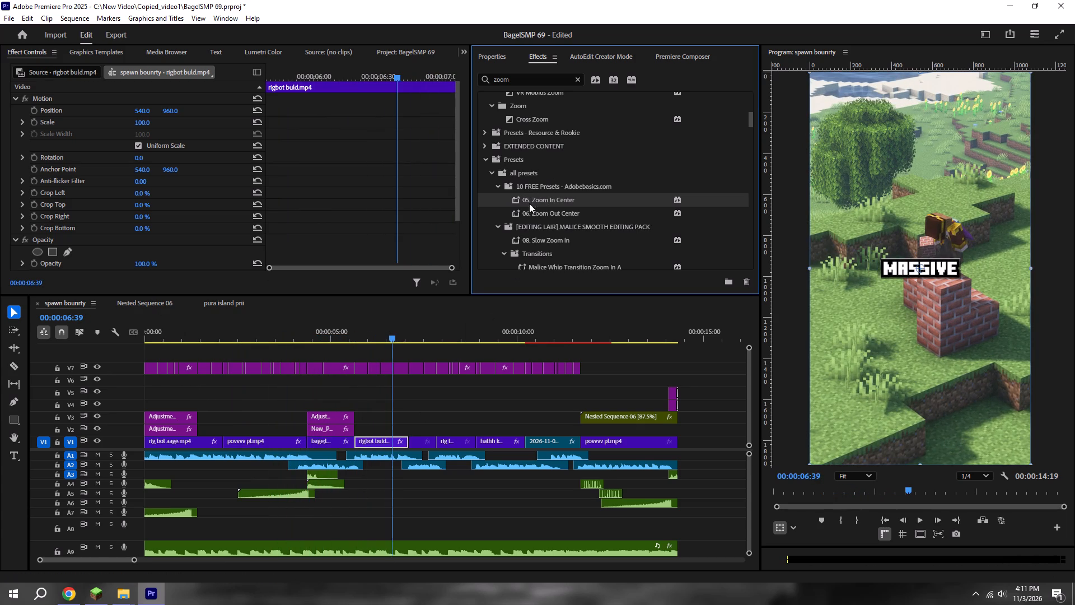
pyautogui.moveTo(529, 208); pyautogui.dragTo(426, 440)
pyautogui.moveTo(552, 193); pyautogui.dragTo(537, 230)
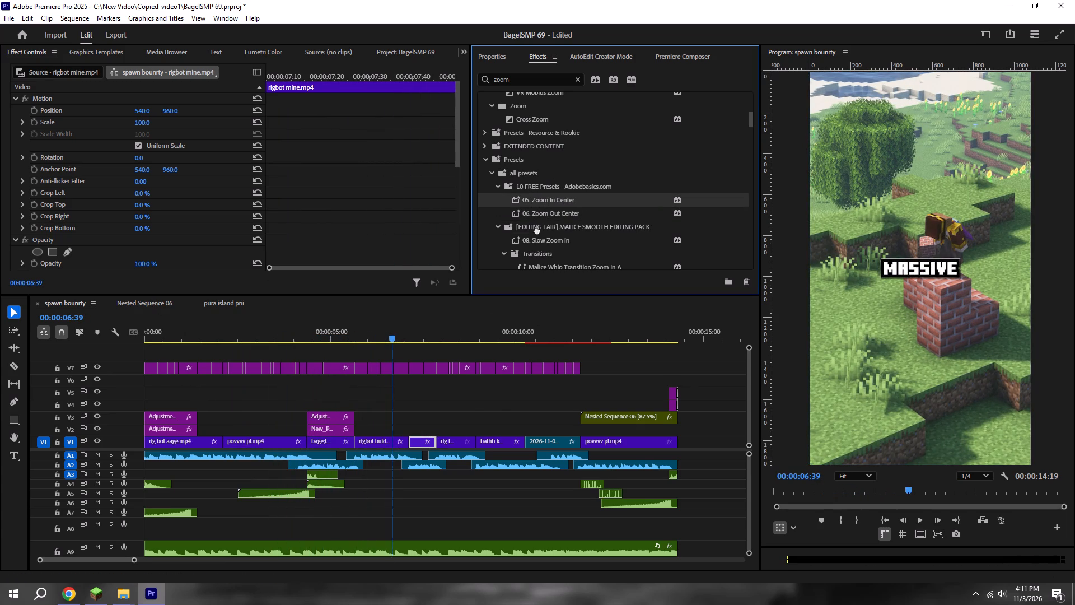
pyautogui.moveTo(537, 230); pyautogui.dragTo(468, 441)
pyautogui.press('space')
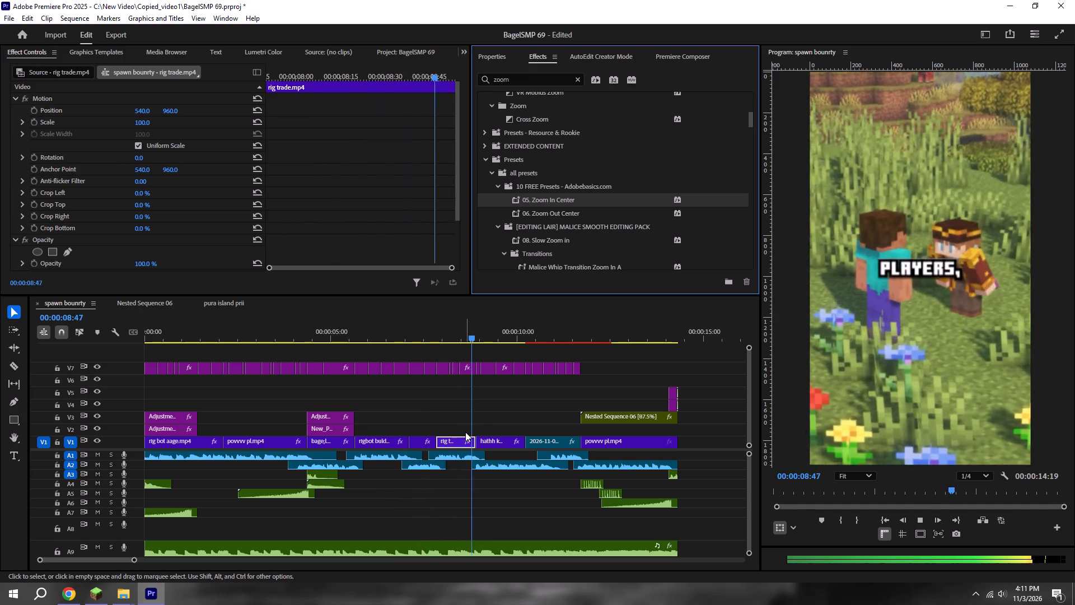
pyautogui.press('space')
pyautogui.click(560, 205)
pyautogui.moveTo(562, 216); pyautogui.dragTo(490, 445)
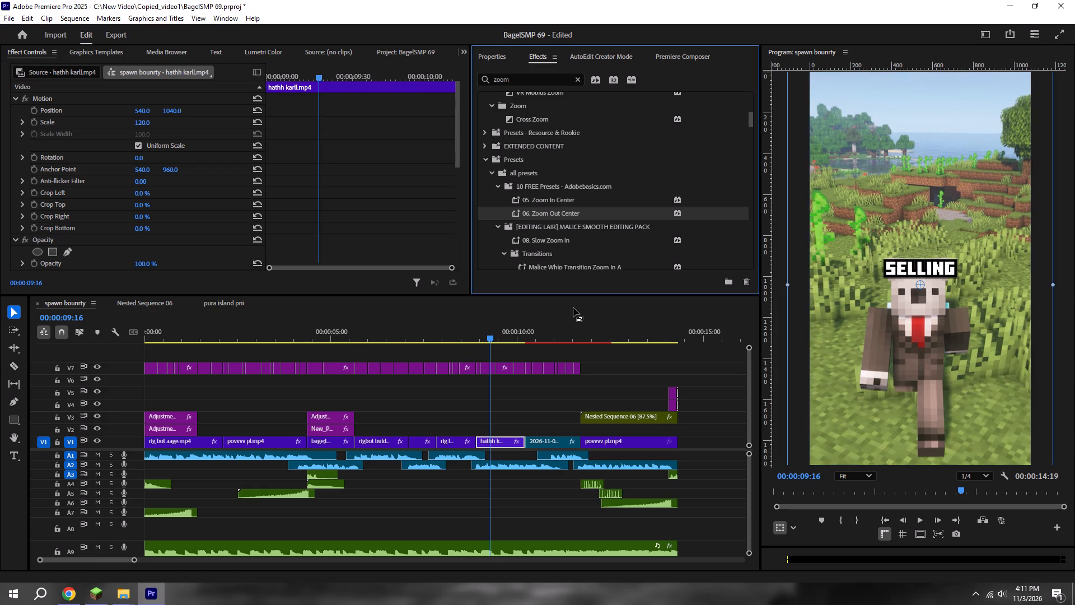
pyautogui.press('space')
pyautogui.moveTo(557, 201); pyautogui.dragTo(546, 440)
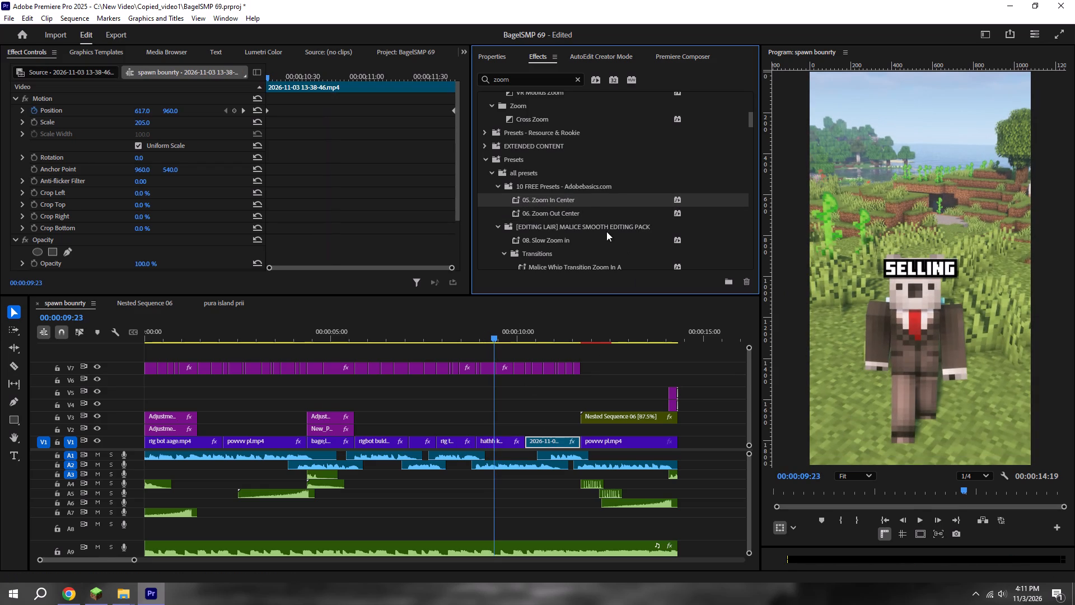
pyautogui.moveTo(581, 209); pyautogui.dragTo(629, 451)
pyautogui.click(629, 451)
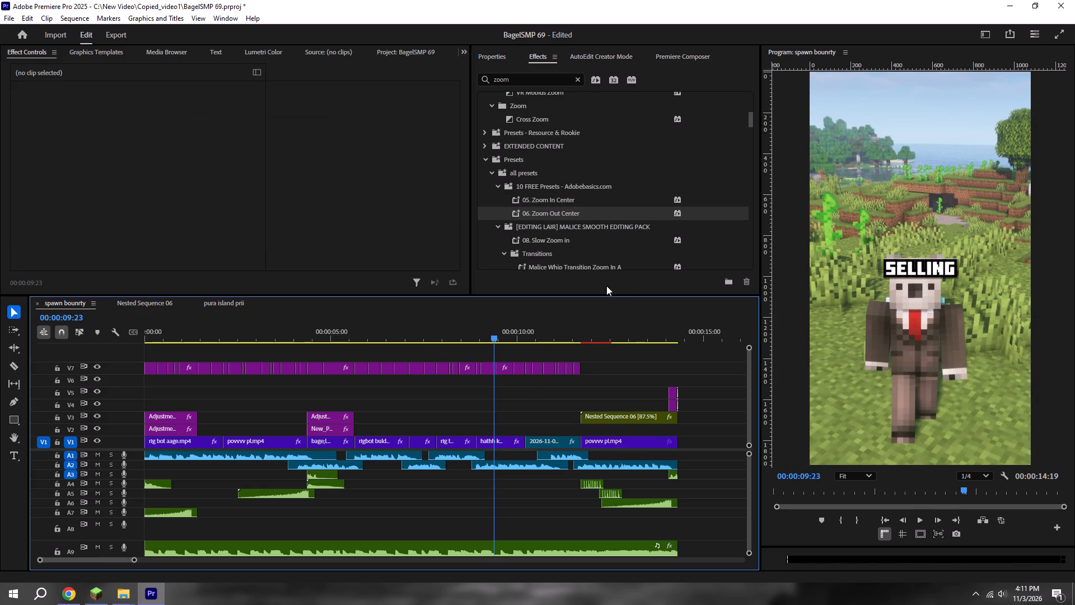
pyautogui.moveTo(571, 212); pyautogui.dragTo(600, 443)
pyautogui.press('space')
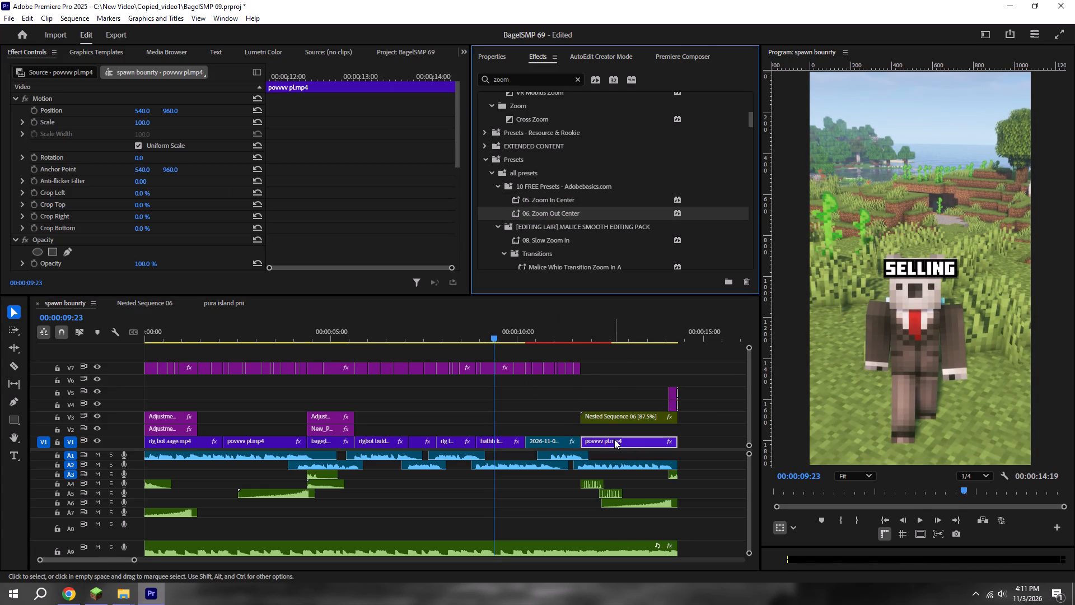
pyautogui.keyDown('alt'); pyautogui.scroll(-4, 614, 439); pyautogui.keyUp('alt')
pyautogui.click(614, 439)
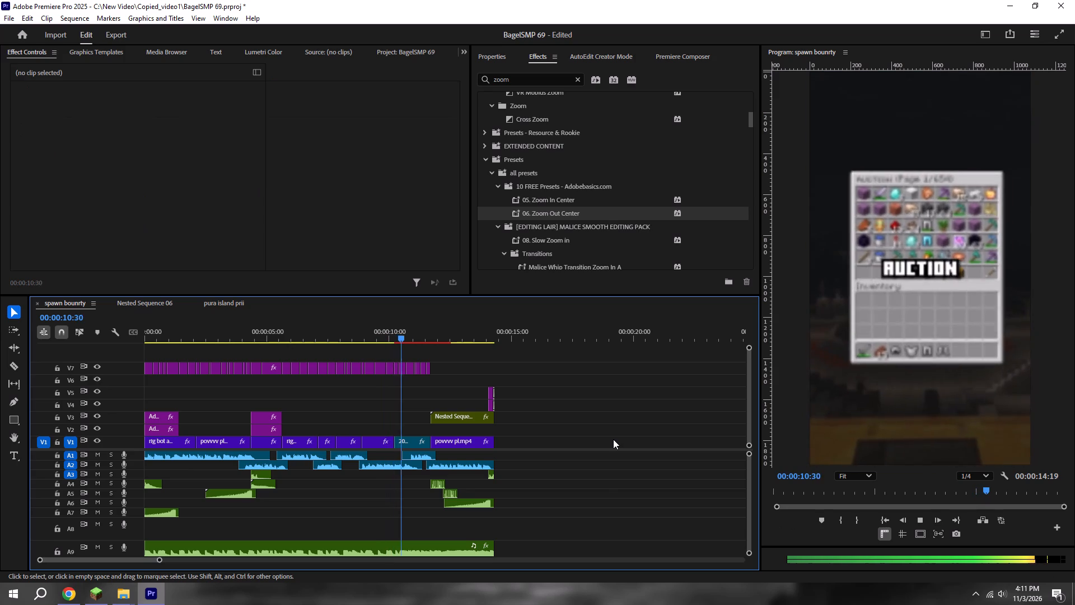
pyautogui.press('space')
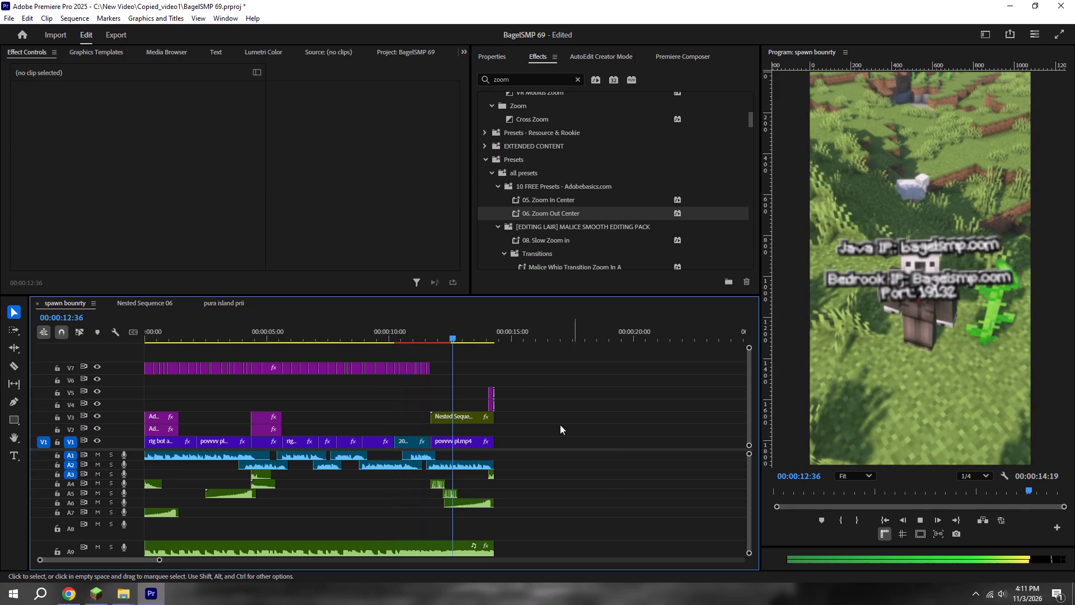
pyautogui.click(415, 331)
pyautogui.click(416, 444)
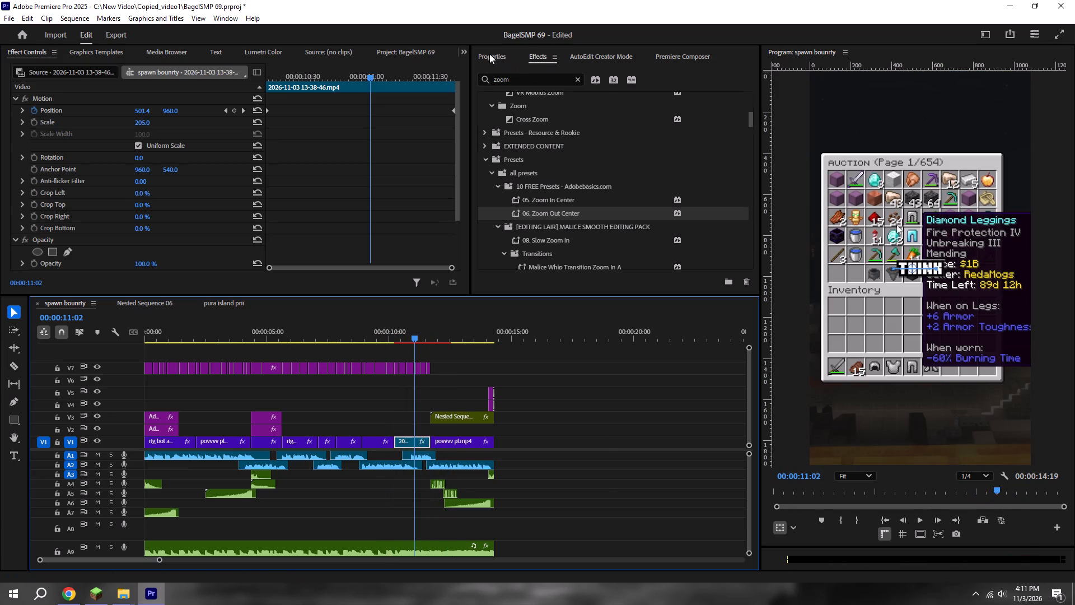
pyautogui.click(489, 54)
pyautogui.click(604, 178)
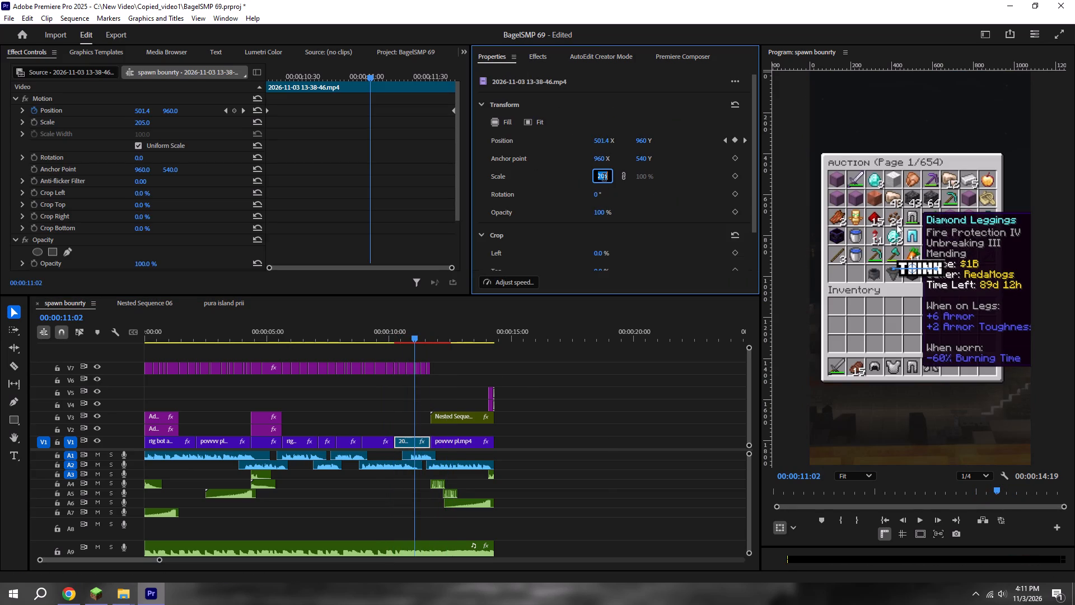
pyautogui.write('190')
pyautogui.press('Return')
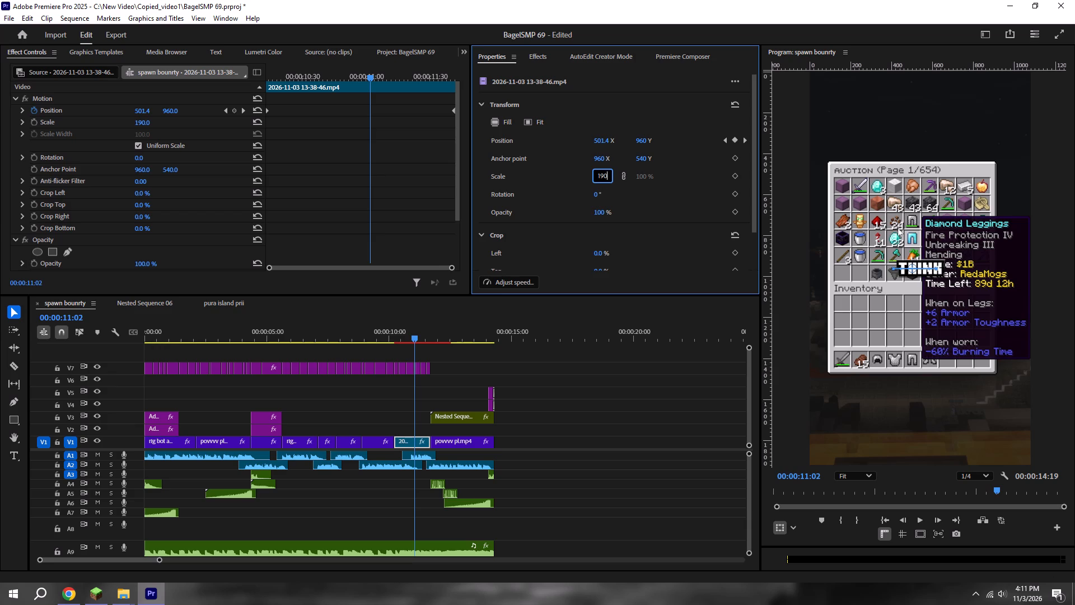
pyautogui.hotkey('ctrl', 's')
# Play back the auction clip, delete its Transform (05. Zoom In Center) effect, and save the project.
pyautogui.keyDown('shift'); pyautogui.click(377, 335); pyautogui.keyUp('shift')
pyautogui.press('space')
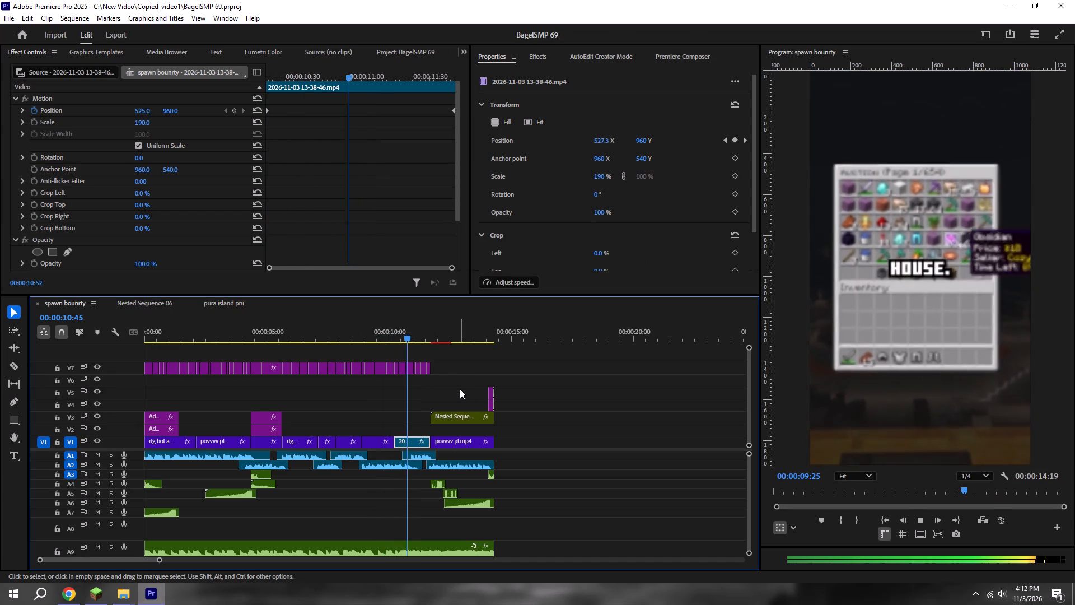
pyautogui.press('space')
pyautogui.scroll(-10, 137, 227)
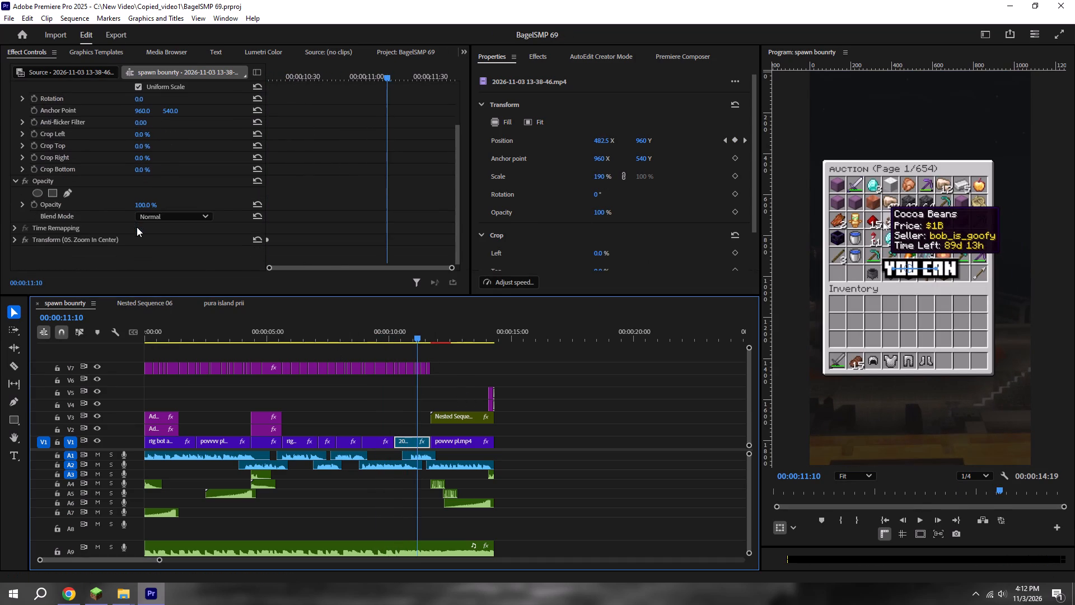
pyautogui.scroll(9, 194, 264)
pyautogui.scroll(-5, 146, 214)
pyautogui.click(98, 247)
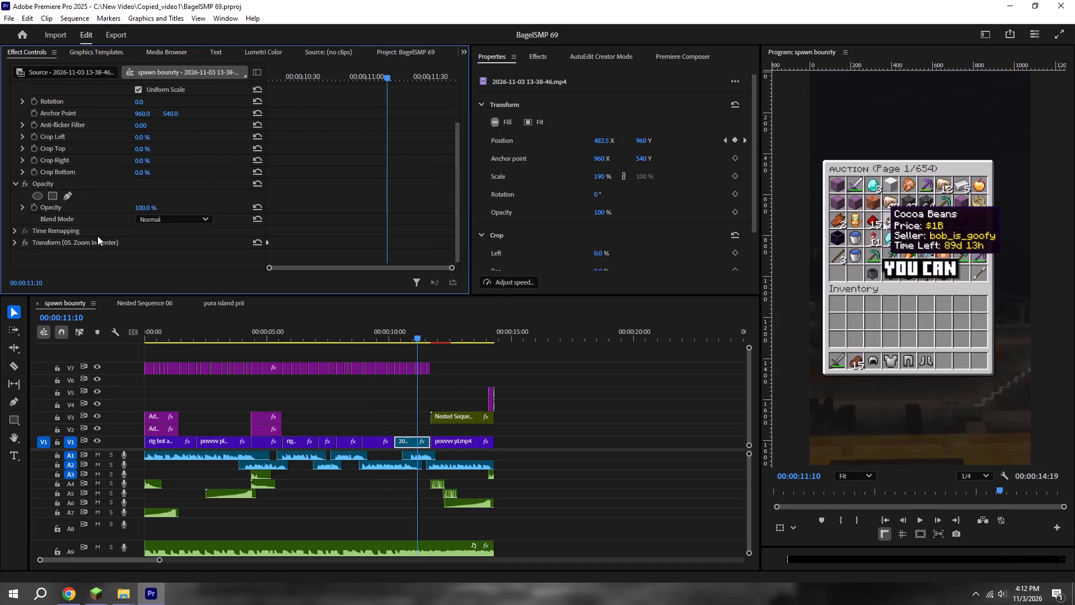
pyautogui.click(97, 236)
pyautogui.click(97, 239)
pyautogui.press('BackSpace')
pyautogui.hotkey('ctrl', 's')
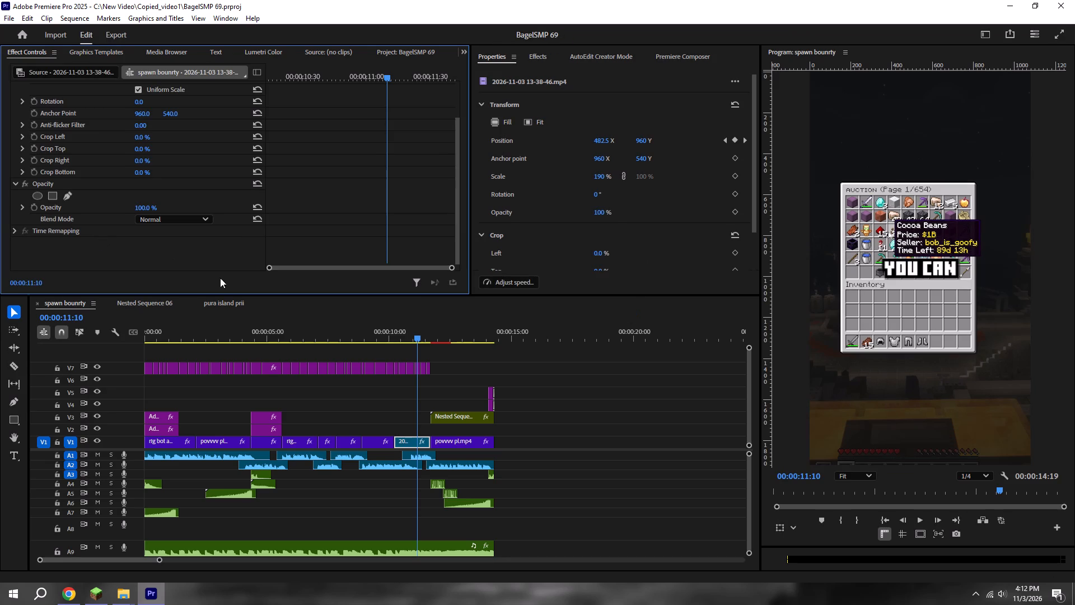
# Play the ending, save the project, and replay the sequence from the start to review the zooms.
pyautogui.press('space')
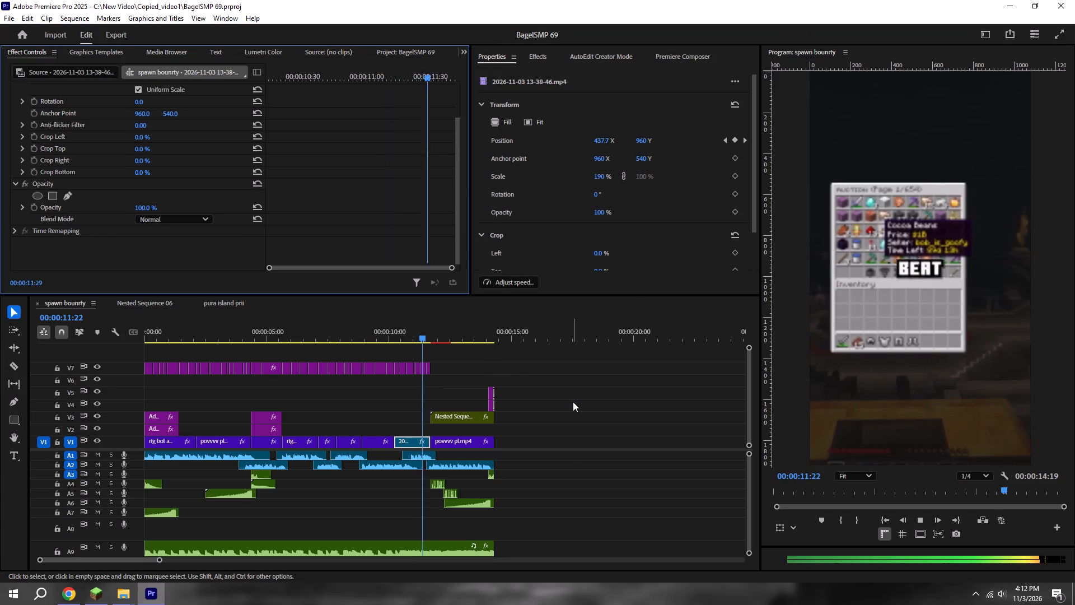
pyautogui.hotkey('ctrl', 's')
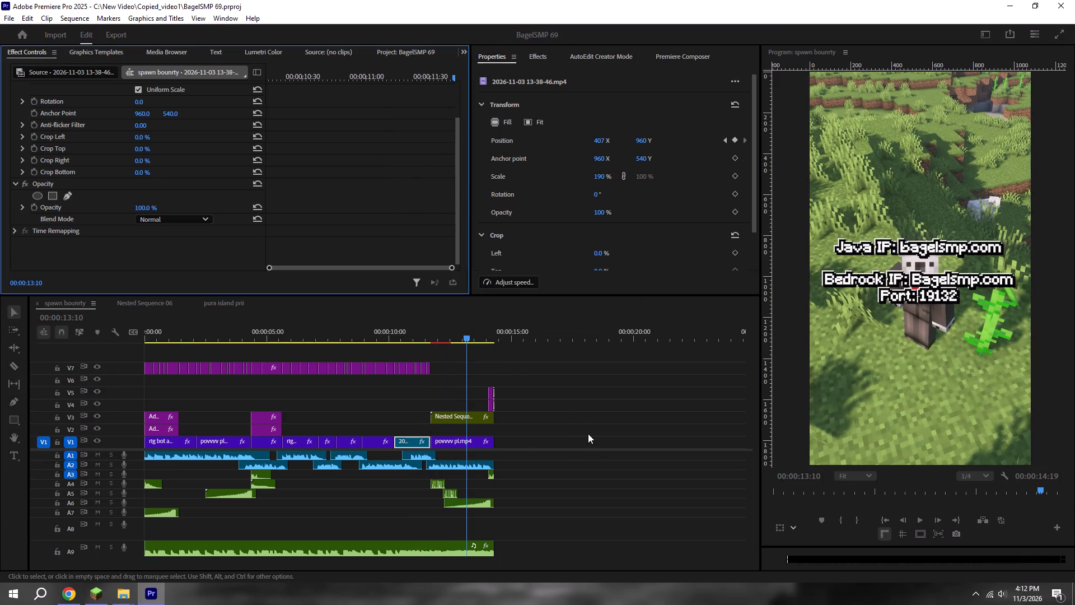
pyautogui.click(593, 449)
pyautogui.click(876, 515)
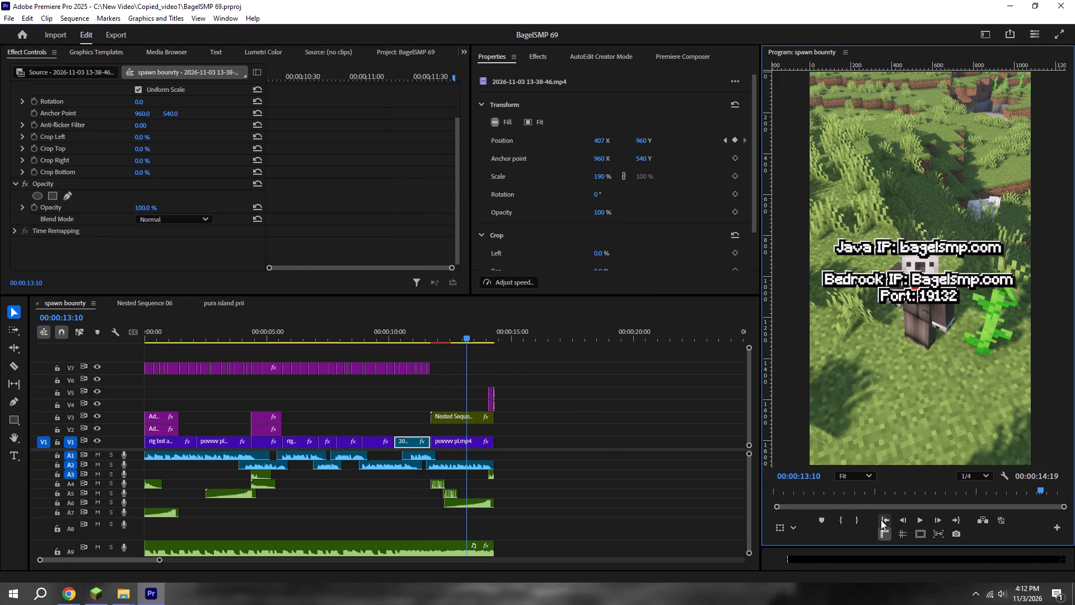
pyautogui.click(881, 520)
pyautogui.keyDown('alt'); pyautogui.scroll(-6, 593, 483); pyautogui.keyUp('alt')
pyautogui.press('space')
pyautogui.keyDown('alt'); pyautogui.scroll(11, 406, 460); pyautogui.keyUp('alt')
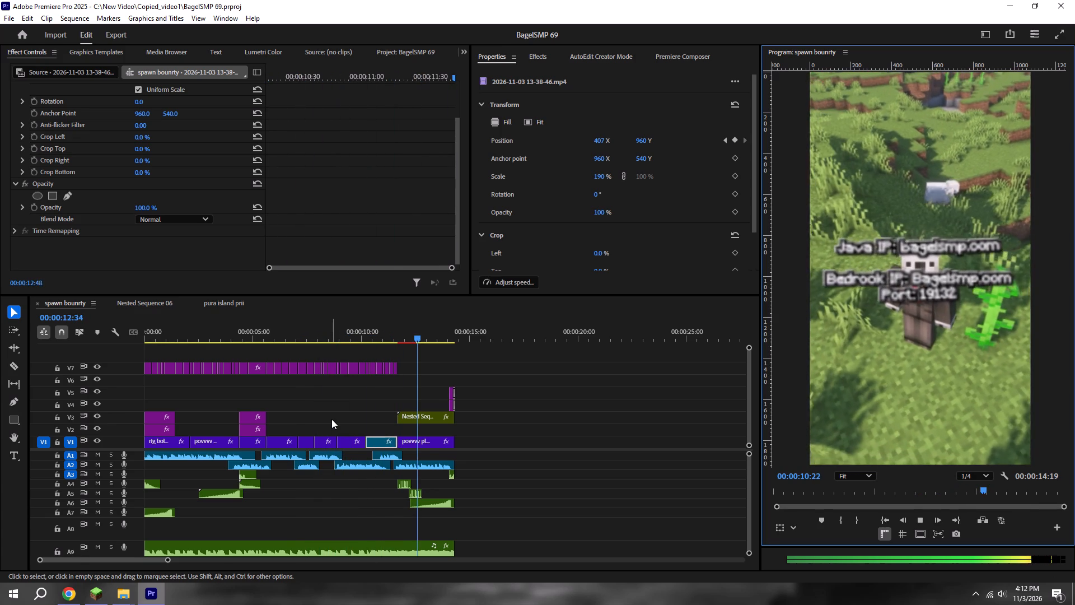
pyautogui.press('space')
pyautogui.keyDown('alt'); pyautogui.scroll(11, 256, 509); pyautogui.keyUp('alt')
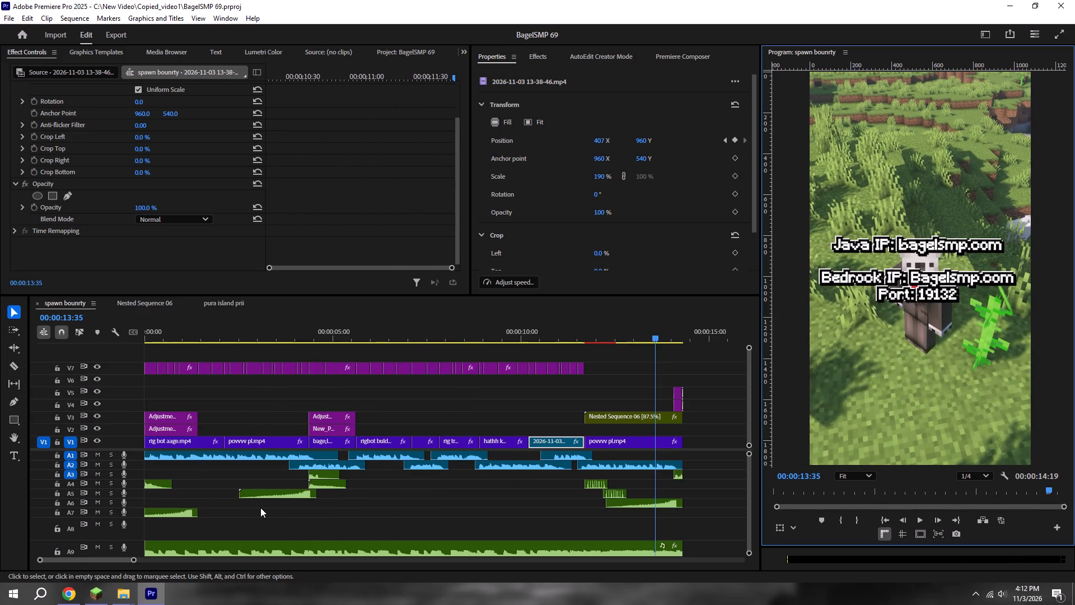
# Duplicate the popular-riser-metallic-sound-effect.mp3 clip on A5, place the copy at about 00:00:07:00 on the same track, and play it back.
pyautogui.keyDown('alt'); pyautogui.moveTo(284, 491); pyautogui.dragTo(417, 489); pyautogui.keyUp('alt')
pyautogui.click(356, 339)
pyautogui.press('space')
pyautogui.keyDown('alt'); pyautogui.scroll(5, 405, 482); pyautogui.keyUp('alt')
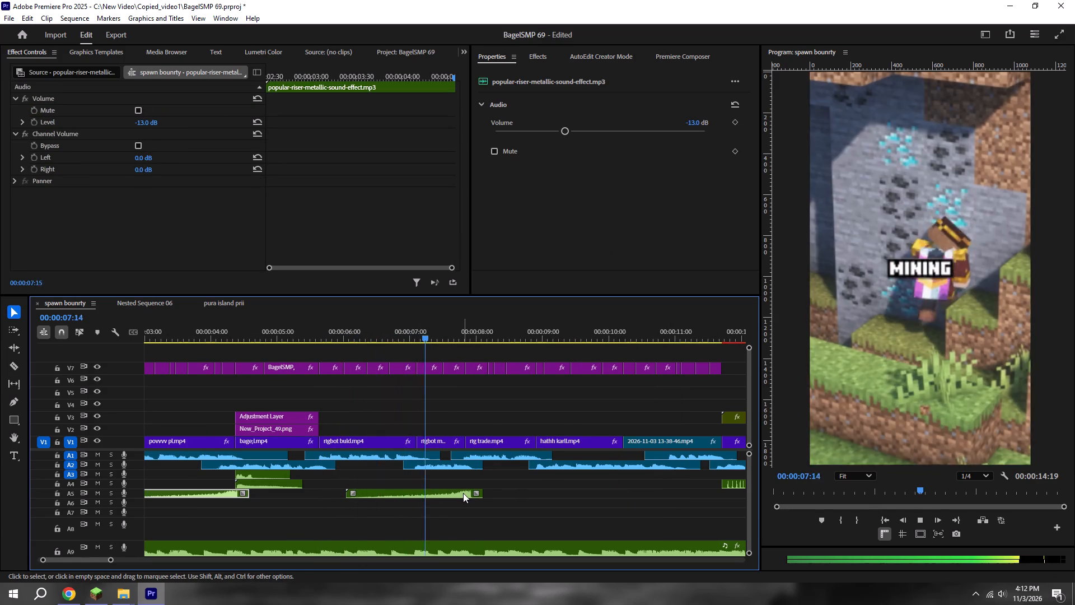
pyautogui.press('space')
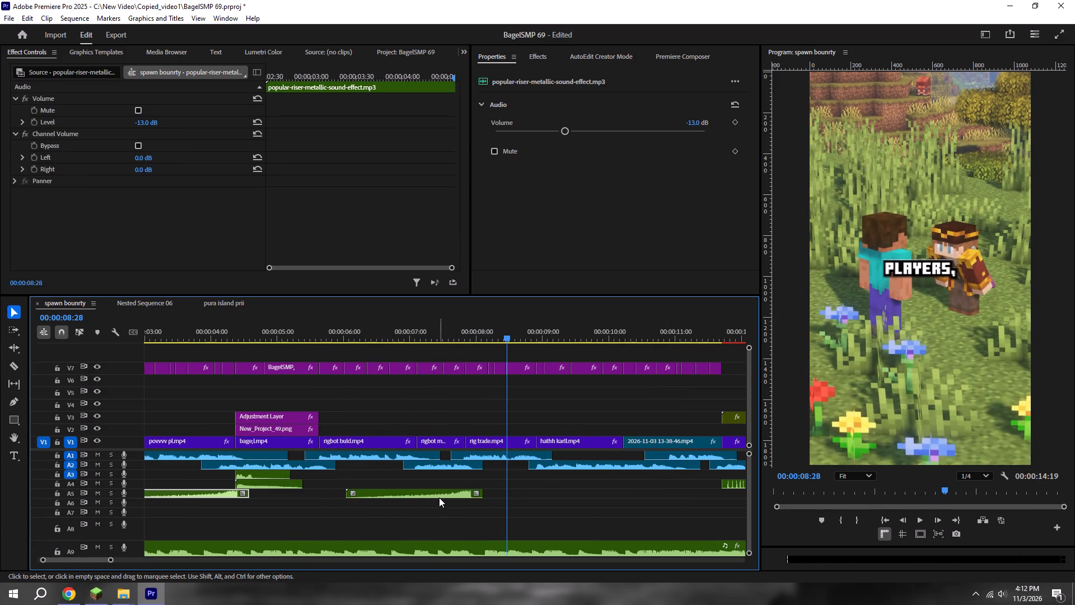
pyautogui.moveTo(439, 497); pyautogui.dragTo(501, 490)
pyautogui.press('space')
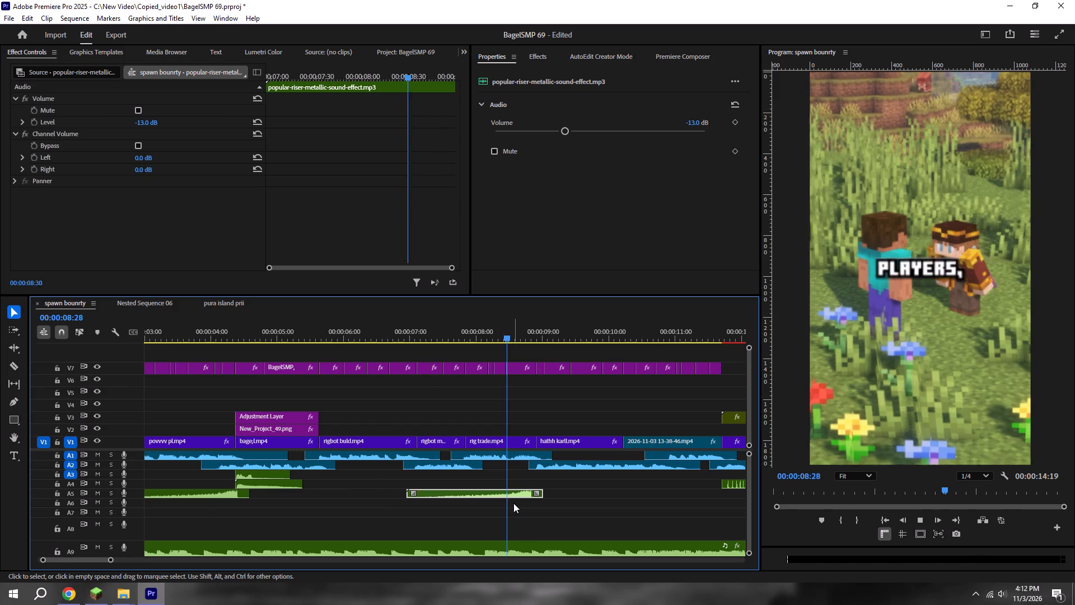
pyautogui.keyDown('alt'); pyautogui.scroll(-4, 513, 503); pyautogui.keyUp('alt')
pyautogui.scroll(-1, 513, 503)
pyautogui.keyDown('alt'); pyautogui.scroll(-2, 513, 503); pyautogui.keyUp('alt')
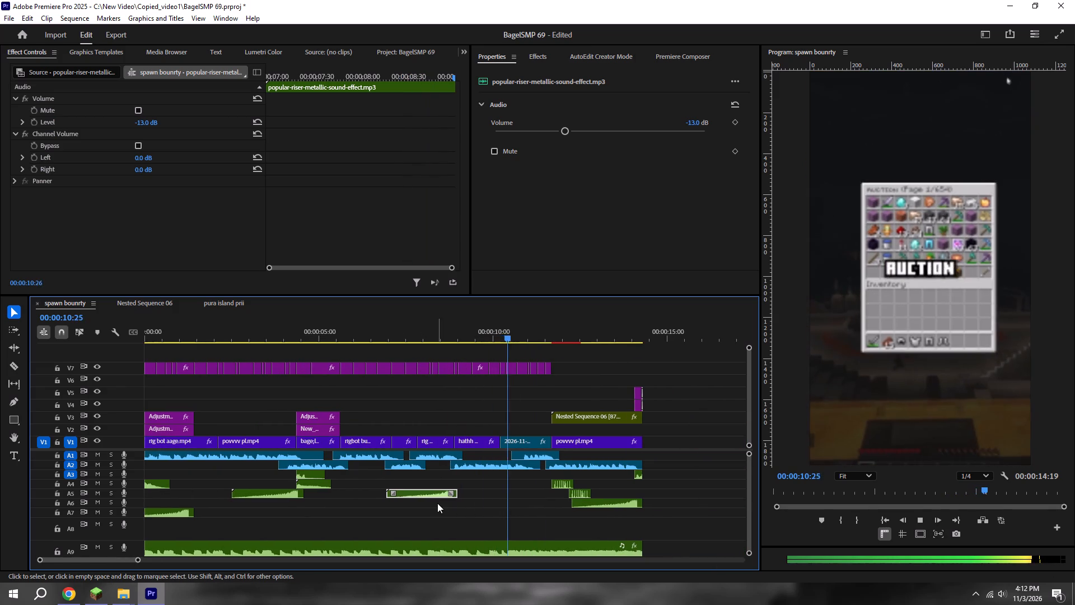
pyautogui.press('space')
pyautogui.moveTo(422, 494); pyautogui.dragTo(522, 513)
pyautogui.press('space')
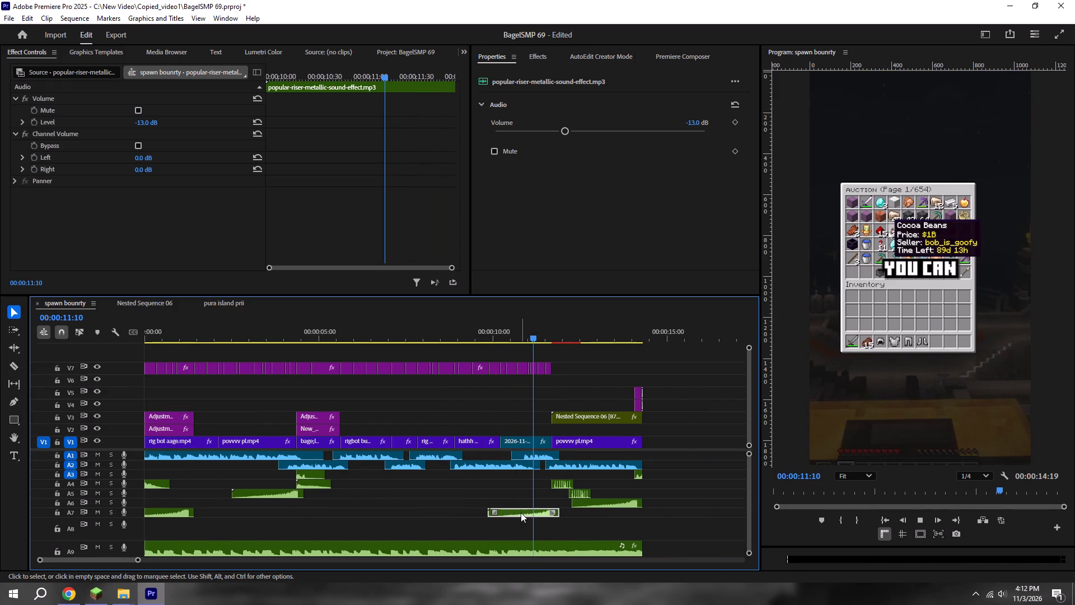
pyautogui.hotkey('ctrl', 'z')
# Save the project and return the playhead to the start of the sequence.
pyautogui.keyDown('alt'); pyautogui.scroll(-5, 463, 509); pyautogui.keyUp('alt')
pyautogui.hotkey('ctrl', 's')
pyautogui.moveTo(331, 337); pyautogui.dragTo(36, 339)
pyautogui.keyDown('alt'); pyautogui.scroll(15, 289, 441); pyautogui.keyUp('alt')
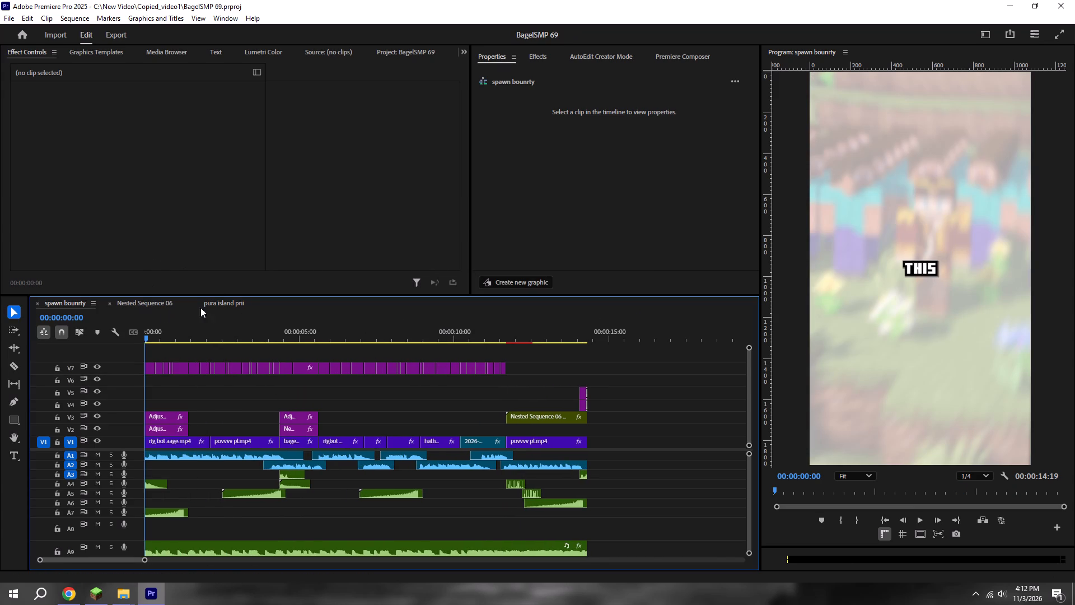
# Copy the Minecraft__Spyglass_SFX.mp3 clip from track A3 of the pura island prii sequence.
pyautogui.click(230, 300)
pyautogui.scroll(5, 265, 458)
pyautogui.keyDown('alt'); pyautogui.scroll(-5, 305, 463); pyautogui.keyUp('alt')
pyautogui.scroll(6, 316, 463)
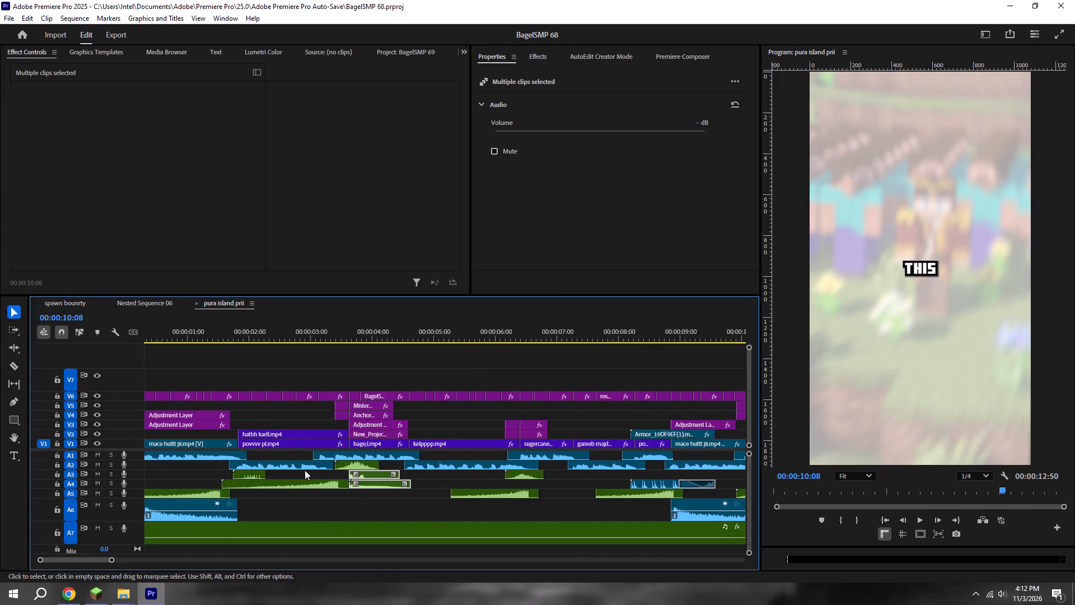
pyautogui.moveTo(278, 475); pyautogui.dragTo(232, 470)
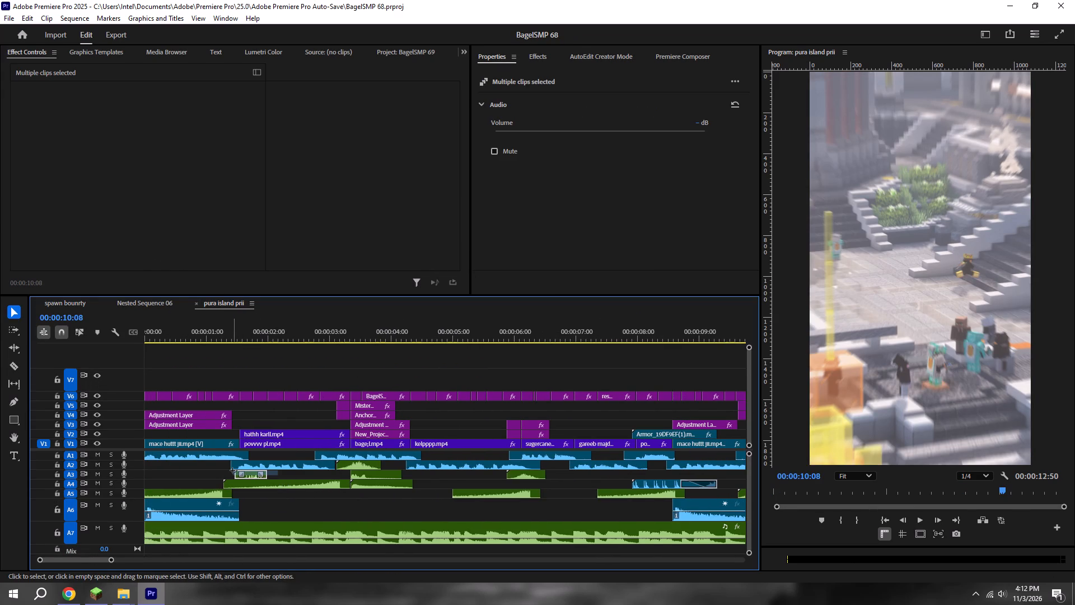
pyautogui.moveTo(232, 470); pyautogui.dragTo(233, 471)
pyautogui.hotkey('ctrl', 'c')
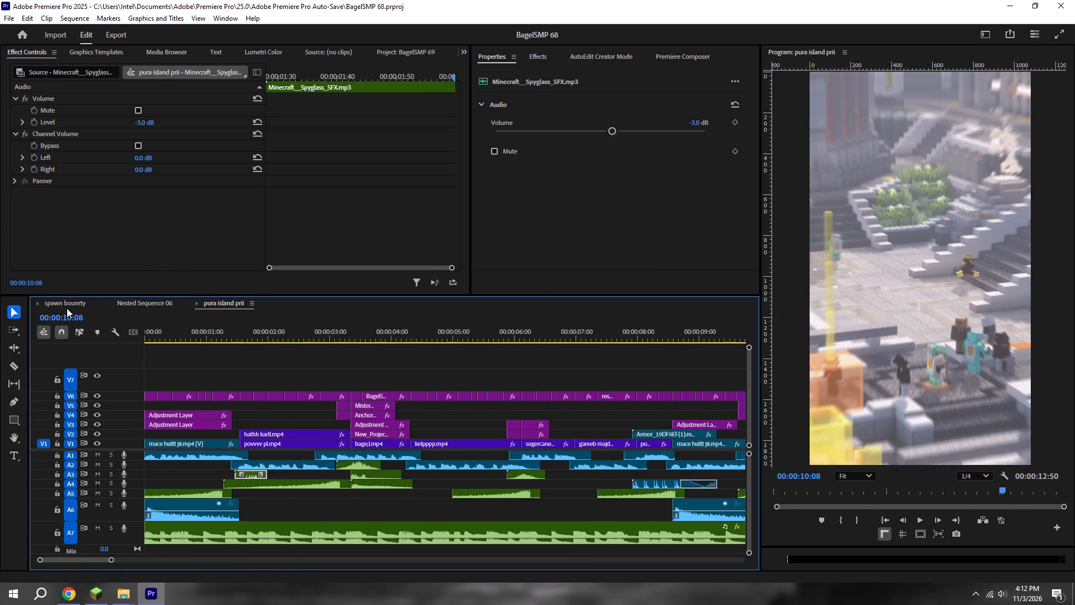
# Paste the spyglass sound into spawn bounrty on A3, position it just before the first povvvv pl.mp4 clip begins, and save the project.
pyautogui.click(67, 308)
pyautogui.keyDown('alt'); pyautogui.scroll(20, 129, 324); pyautogui.keyUp('alt')
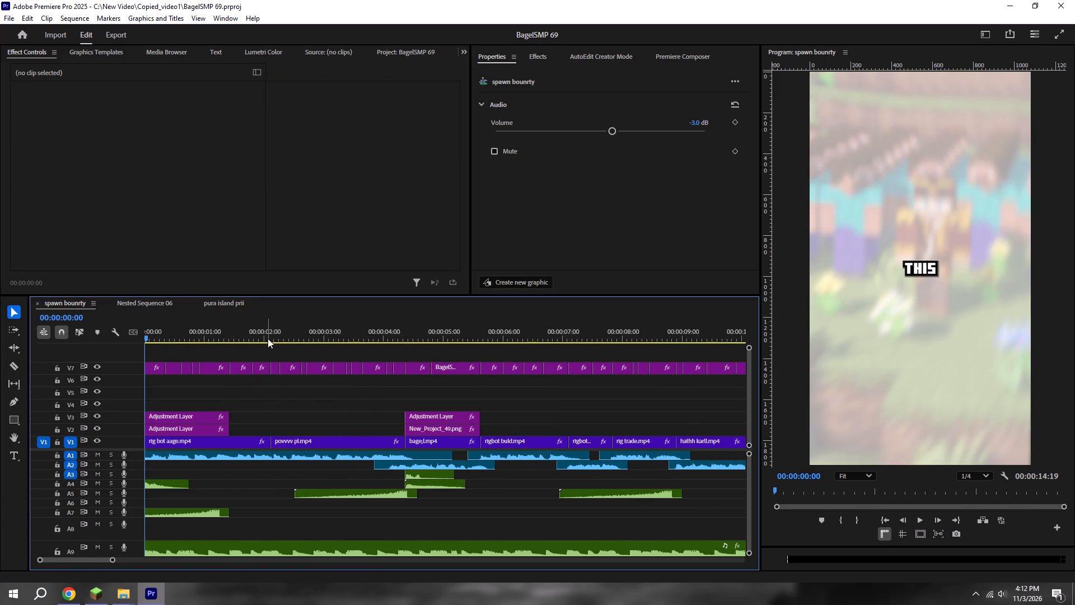
pyautogui.keyDown('shift'); pyautogui.click(267, 336); pyautogui.keyUp('shift')
pyautogui.hotkey('ctrl', 'v')
pyautogui.keyDown('alt'); pyautogui.scroll(5, 291, 460); pyautogui.keyUp('alt')
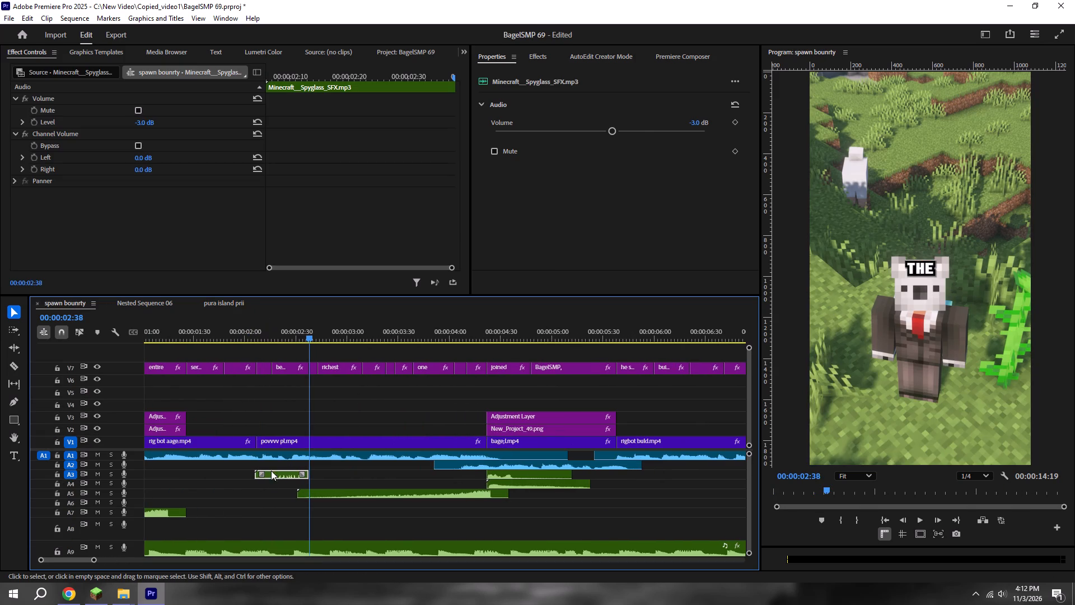
pyautogui.moveTo(272, 471); pyautogui.dragTo(264, 471)
pyautogui.hotkey('ctrl', 's')
pyautogui.scroll(-5, 263, 470)
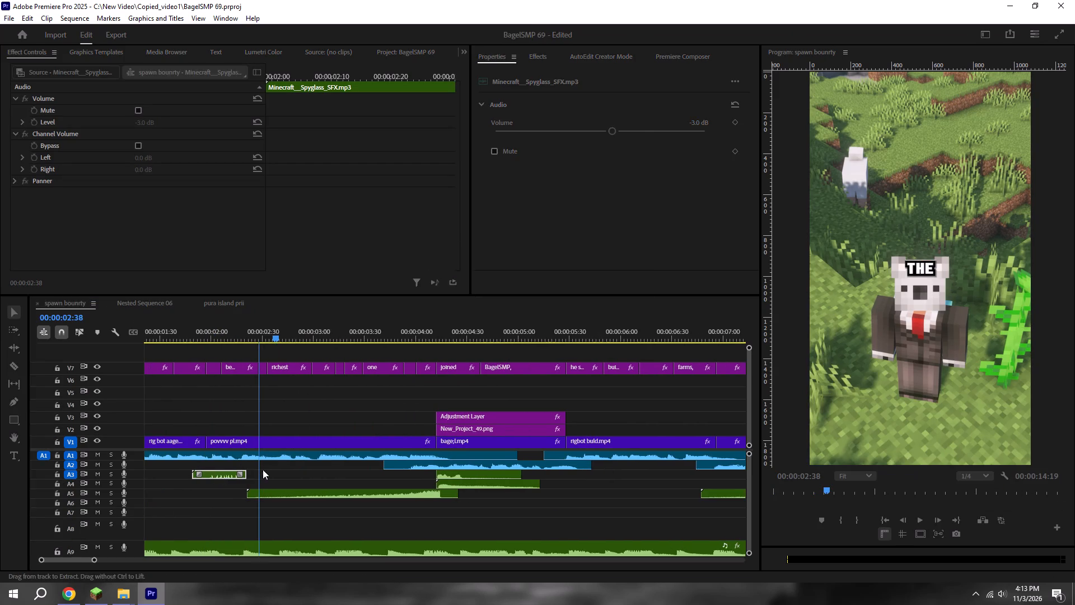
pyautogui.hotkey('ctrl', 's')
# Play the sequence from the start to check the timing of the spyglass sound.
pyautogui.moveTo(224, 339); pyautogui.dragTo(0, 334)
pyautogui.keyDown('alt'); pyautogui.scroll(-5, 142, 391); pyautogui.keyUp('alt')
pyautogui.press('space')
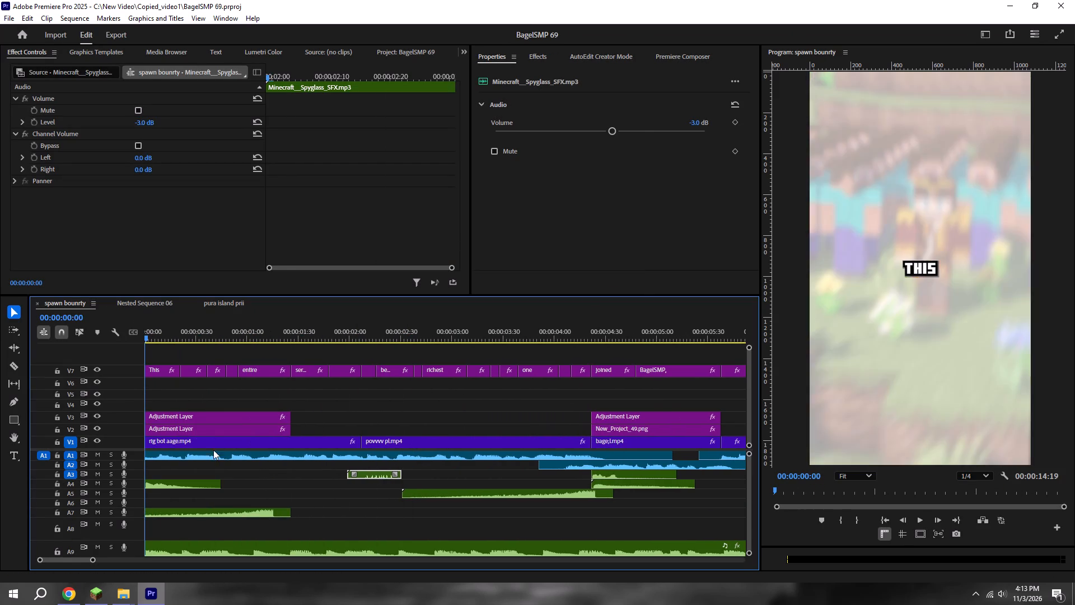
pyautogui.keyDown('alt'); pyautogui.scroll(-3, 211, 466); pyautogui.keyUp('alt')
pyautogui.scroll(-3, 211, 466)
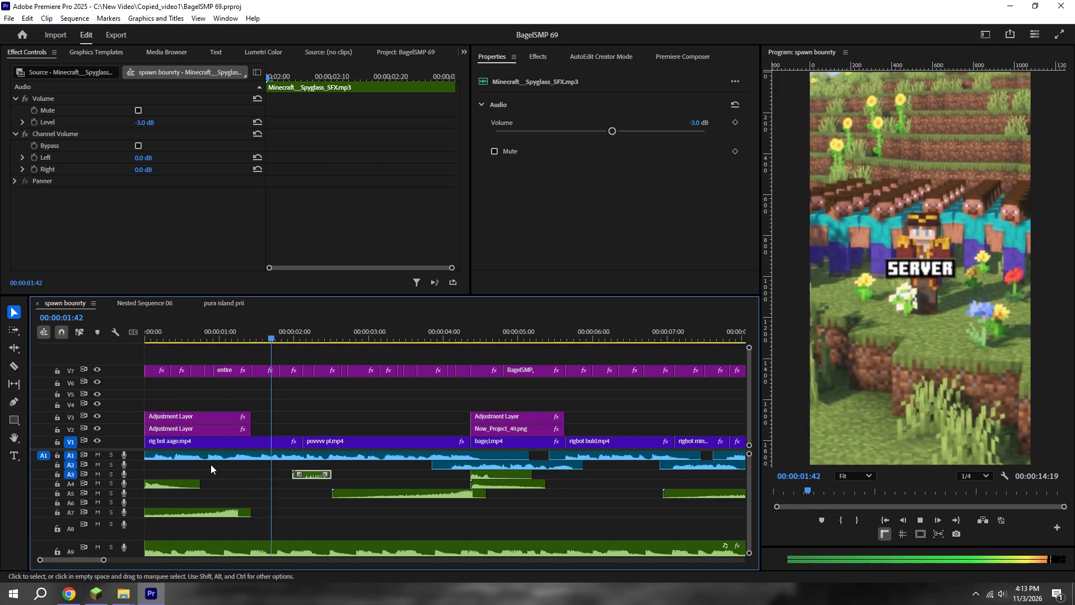
pyautogui.press('space')
# Move the spyglass sound to start at about 00:00:02:02, save the project, and play back from there.
pyautogui.keyDown('alt'); pyautogui.scroll(5, 316, 494); pyautogui.keyUp('alt')
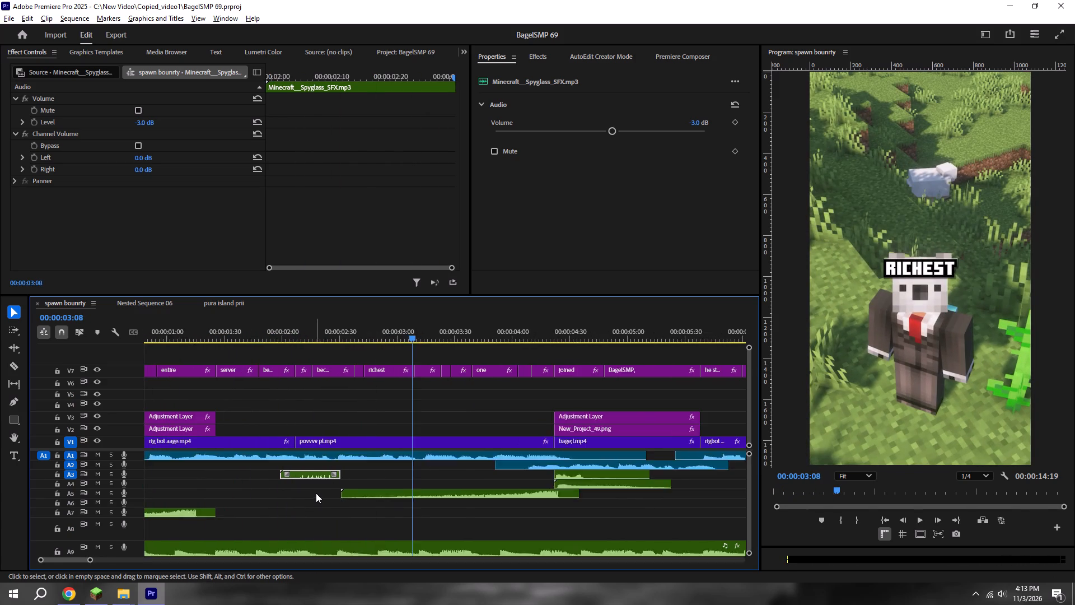
pyautogui.keyDown('alt'); pyautogui.scroll(4, 316, 493); pyautogui.keyUp('alt')
pyautogui.moveTo(307, 473); pyautogui.dragTo(316, 473)
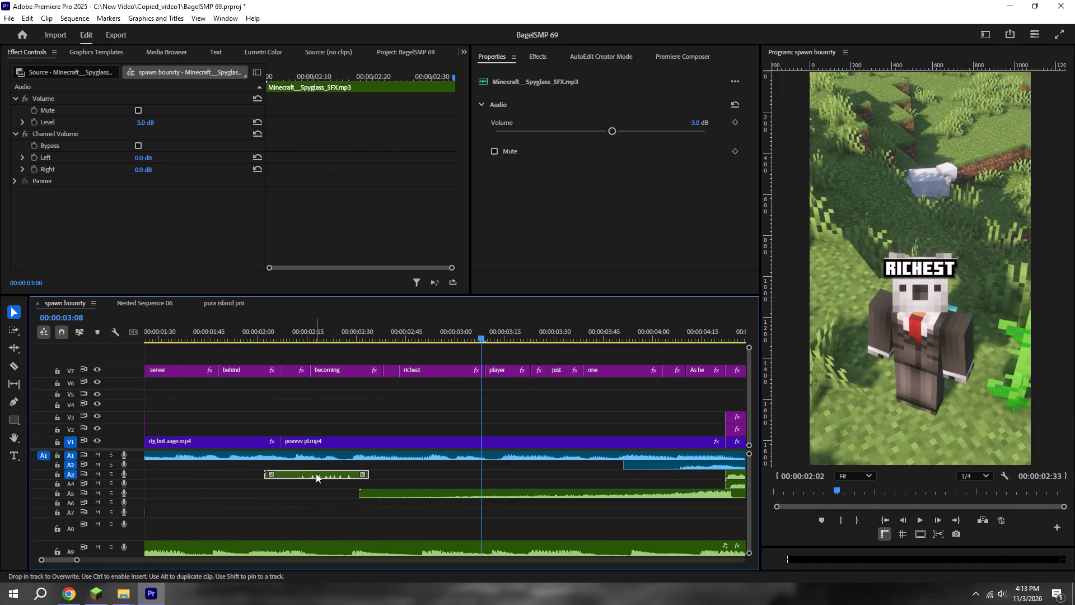
pyautogui.hotkey('ctrl', 's')
pyautogui.click(259, 334)
pyautogui.press('space')
pyautogui.keyDown('alt'); pyautogui.scroll(-3, 271, 368); pyautogui.keyUp('alt')
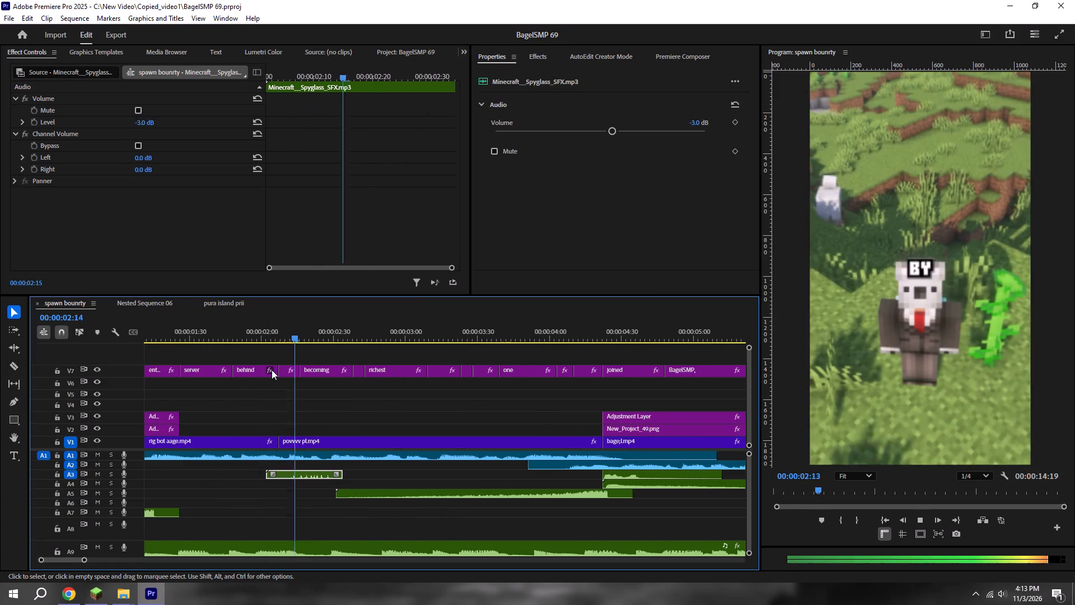
pyautogui.keyDown('alt'); pyautogui.scroll(-10, 272, 370); pyautogui.keyUp('alt')
pyautogui.keyDown('alt'); pyautogui.scroll(-5, 358, 477); pyautogui.keyUp('alt')
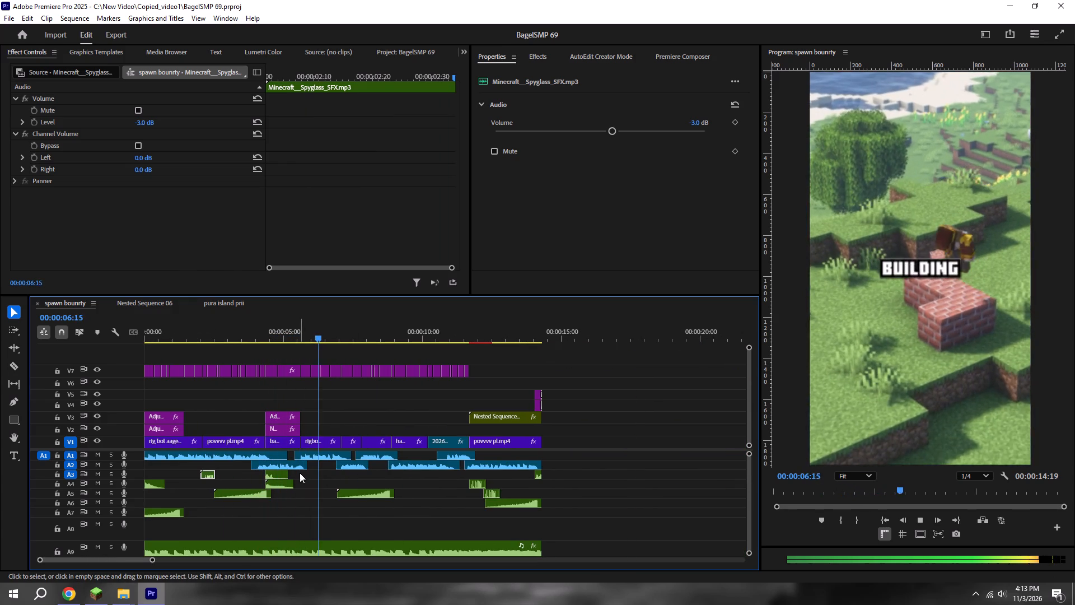
pyautogui.press('space')
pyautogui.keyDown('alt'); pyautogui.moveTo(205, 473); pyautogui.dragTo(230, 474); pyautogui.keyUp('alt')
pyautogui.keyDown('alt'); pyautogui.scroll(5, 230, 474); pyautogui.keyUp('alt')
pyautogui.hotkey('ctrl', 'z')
# Duplicate the spyglass sound along A3 to about 00:00:05:30, at the cut into the rigbot build clip, and save the project.
pyautogui.keyDown('alt'); pyautogui.moveTo(193, 478); pyautogui.dragTo(354, 478); pyautogui.keyUp('alt')
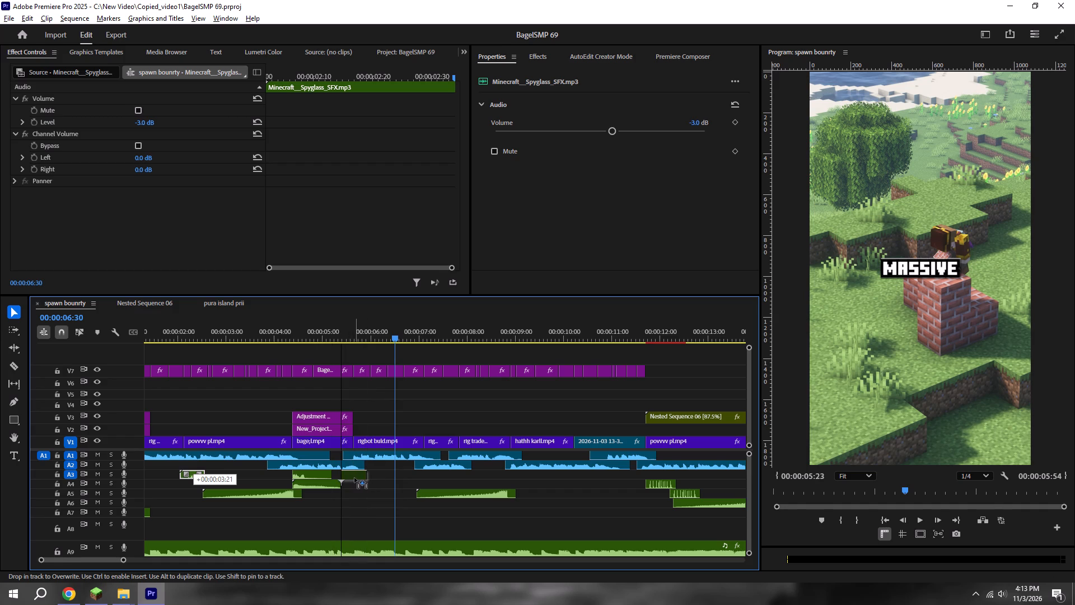
pyautogui.keyDown('alt'); pyautogui.moveTo(354, 478); pyautogui.dragTo(356, 478); pyautogui.keyUp('alt')
pyautogui.keyDown('alt'); pyautogui.scroll(11, 356, 478); pyautogui.keyUp('alt')
pyautogui.moveTo(349, 476); pyautogui.dragTo(352, 476)
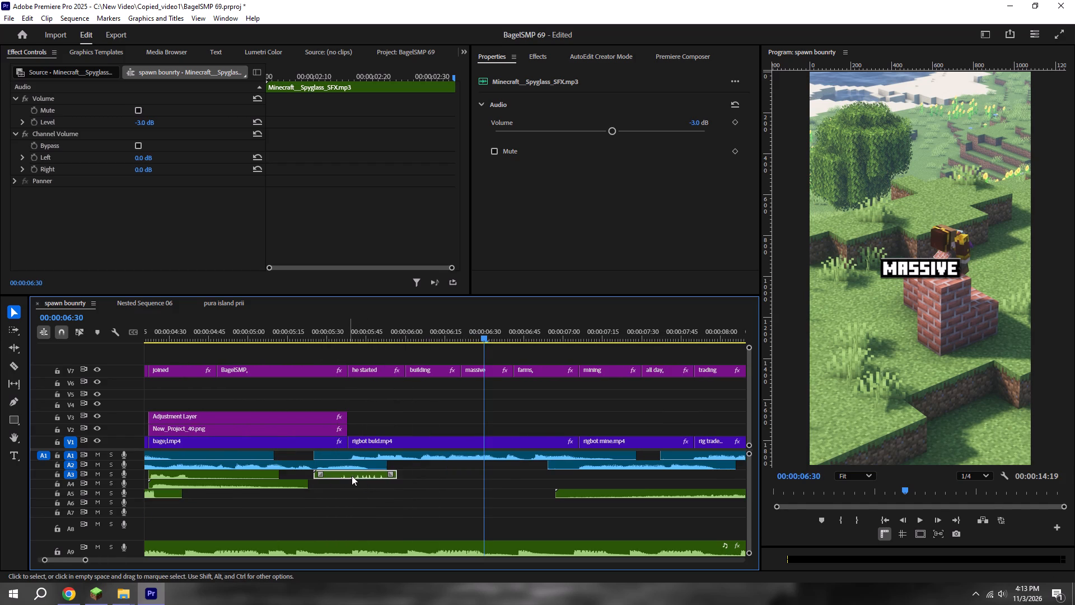
pyautogui.moveTo(352, 476); pyautogui.dragTo(366, 475)
pyautogui.hotkey('ctrl', 's')
# Play back from about 00:00:05:27 to check the second spyglass sound, and save the project.
pyautogui.click(320, 334)
pyautogui.press('space')
pyautogui.keyDown('alt'); pyautogui.scroll(-4, 335, 367); pyautogui.keyUp('alt')
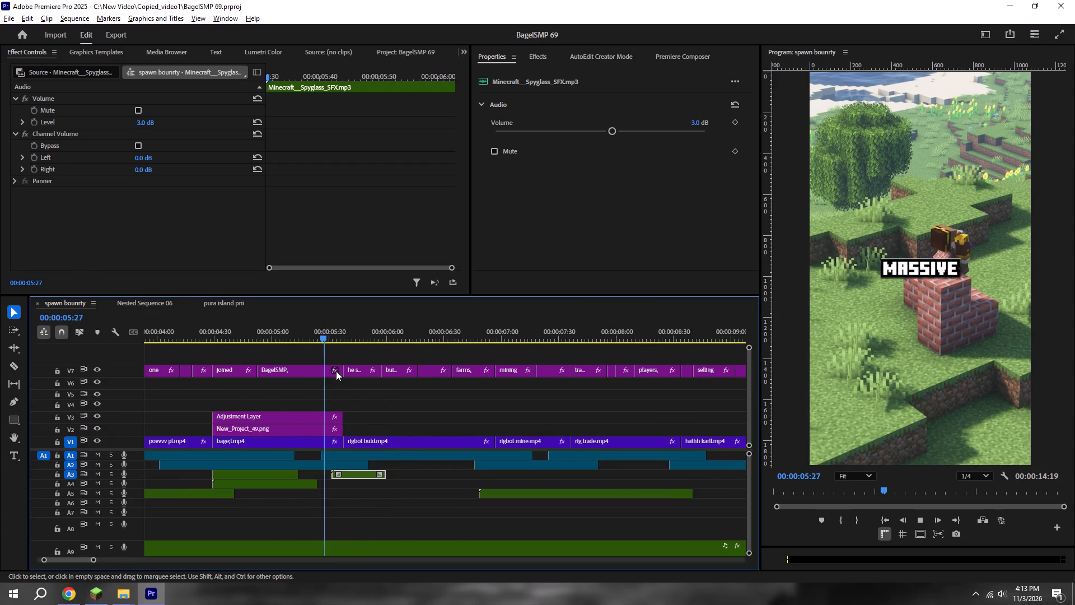
pyautogui.scroll(-10, 336, 371)
pyautogui.keyDown('alt'); pyautogui.scroll(-15, 336, 371); pyautogui.keyUp('alt')
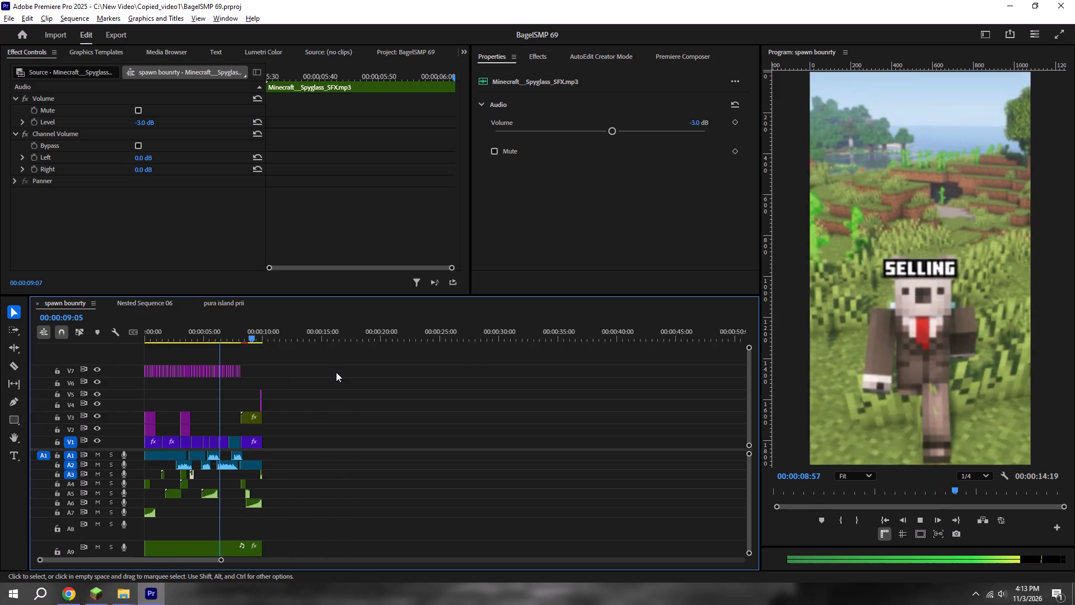
pyautogui.keyDown('alt'); pyautogui.scroll(-5, 336, 372); pyautogui.keyUp('alt')
pyautogui.hotkey('ctrl', 's')
# Play the spawn bounrty sequence from its start through to the end to review the sound effects.
pyautogui.click(897, 517)
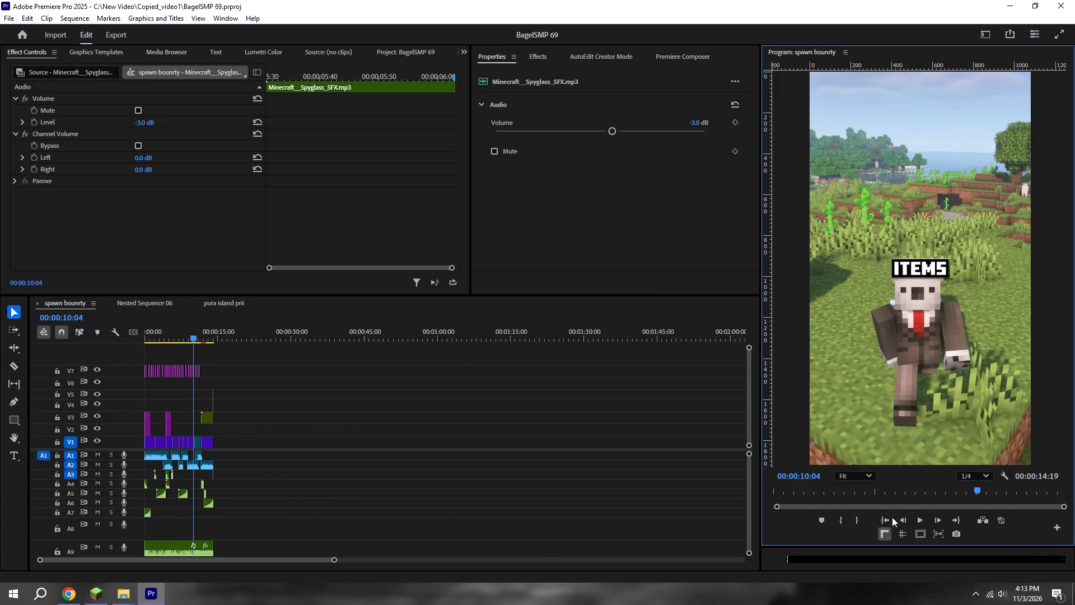
pyautogui.click(890, 517)
pyautogui.press('space')
pyautogui.keyDown('alt'); pyautogui.scroll(18, 349, 454); pyautogui.keyUp('alt')
pyautogui.keyDown('alt'); pyautogui.scroll(4, 333, 471); pyautogui.keyUp('alt')
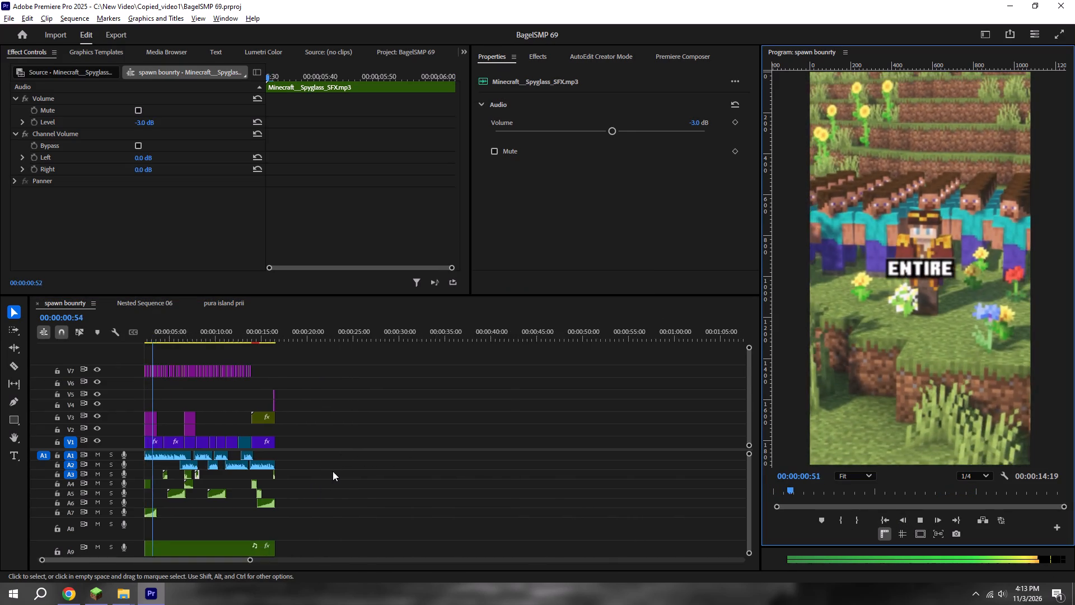
pyautogui.keyDown('alt'); pyautogui.scroll(6, 333, 471); pyautogui.keyUp('alt')
pyautogui.scroll(6, 327, 475)
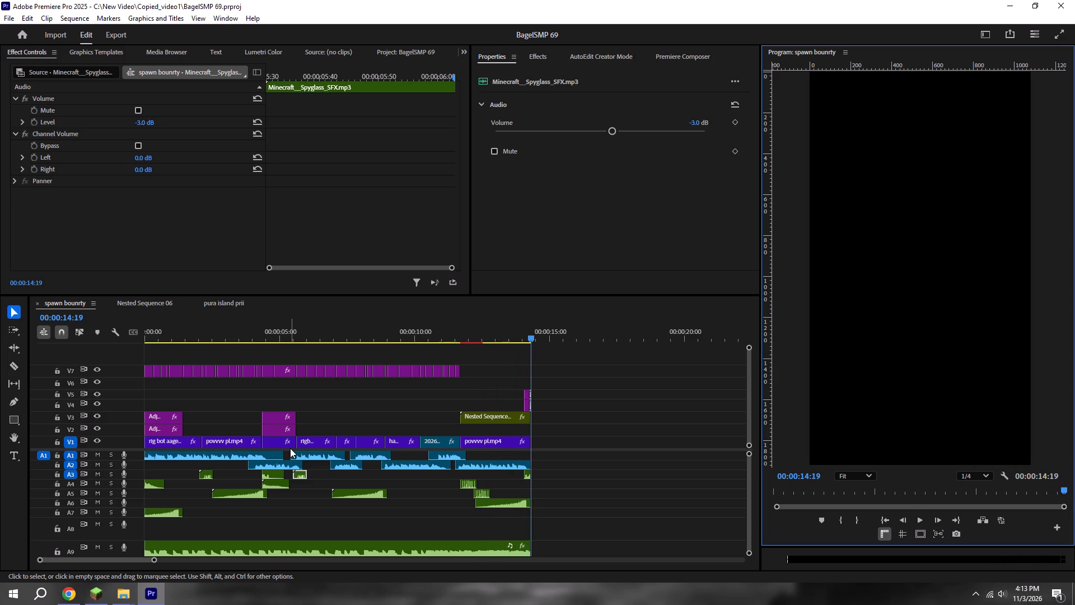
# Replay the sequence from the start into the rigbot build clip and set the playhead back to 00:00:06:21.
pyautogui.press('space')
pyautogui.keyDown('alt'); pyautogui.scroll(18, 258, 432); pyautogui.keyUp('alt')
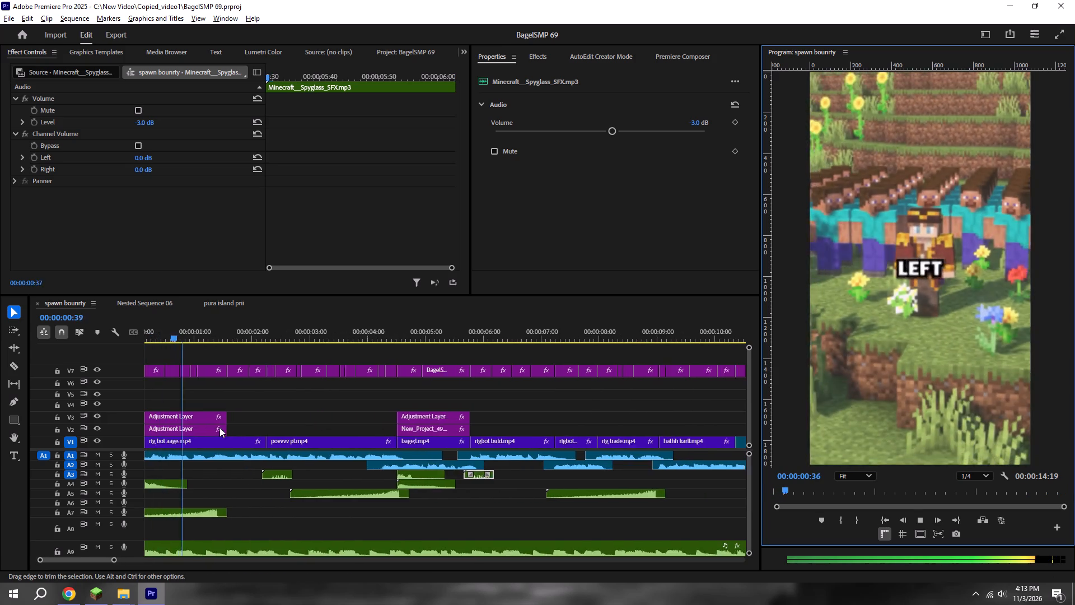
pyautogui.keyDown('alt'); pyautogui.scroll(-11, 340, 424); pyautogui.keyUp('alt')
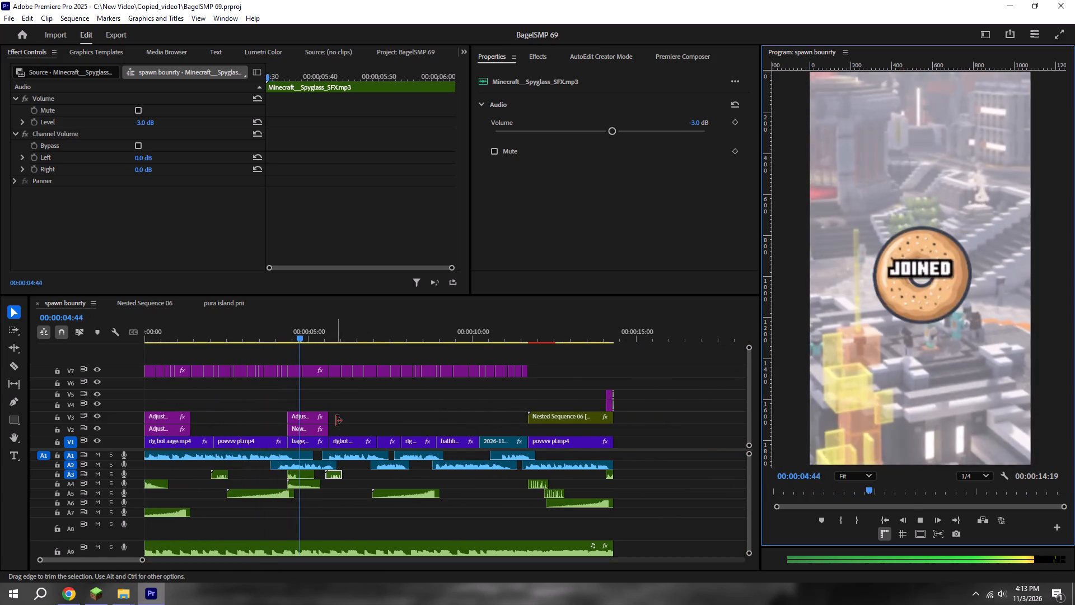
pyautogui.keyDown('alt'); pyautogui.scroll(11, 349, 423); pyautogui.keyUp('alt')
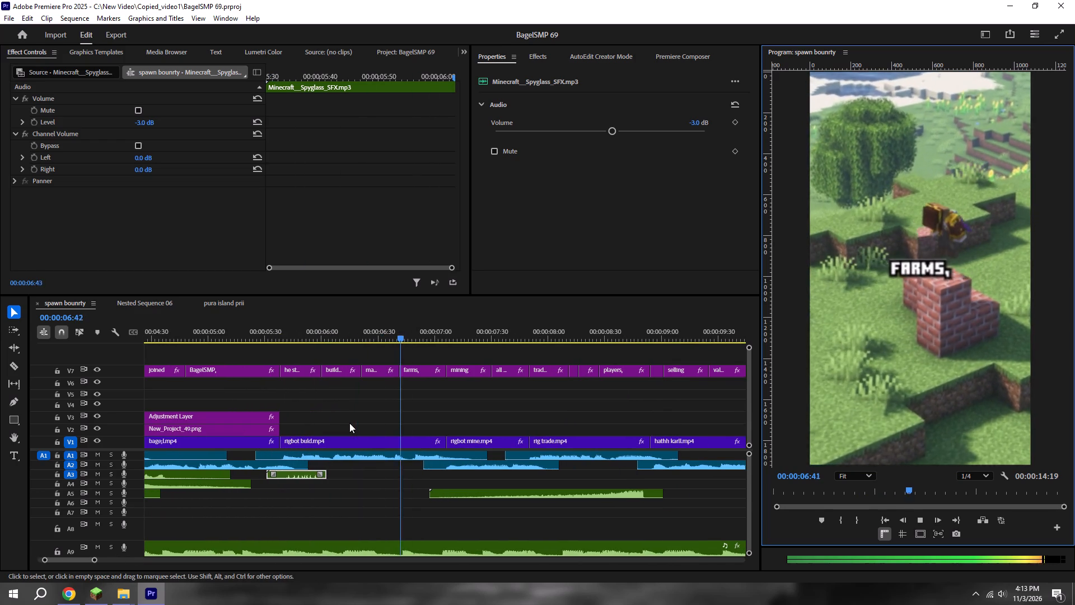
pyautogui.press('space')
pyautogui.keyDown('shift'); pyautogui.moveTo(389, 332); pyautogui.dragTo(363, 331); pyautogui.keyUp('shift')
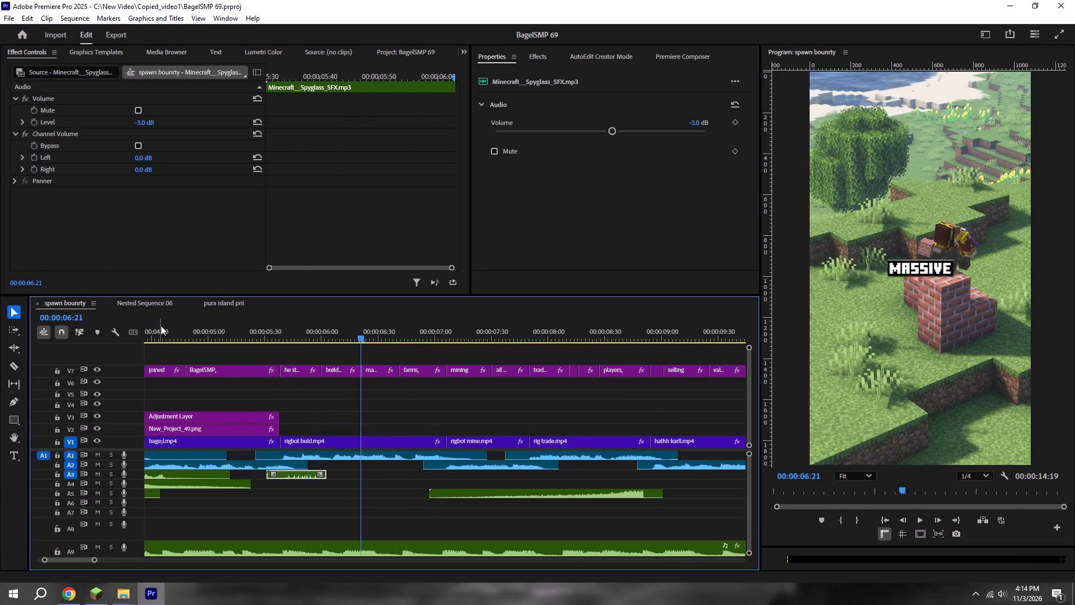
# Switch to the pura island prii sequence and briefly play its opening for reference.
pyautogui.click(232, 302)
pyautogui.keyDown('alt'); pyautogui.scroll(-4, 290, 375); pyautogui.keyUp('alt')
pyautogui.scroll(13, 268, 438)
pyautogui.moveTo(197, 342); pyautogui.dragTo(138, 338)
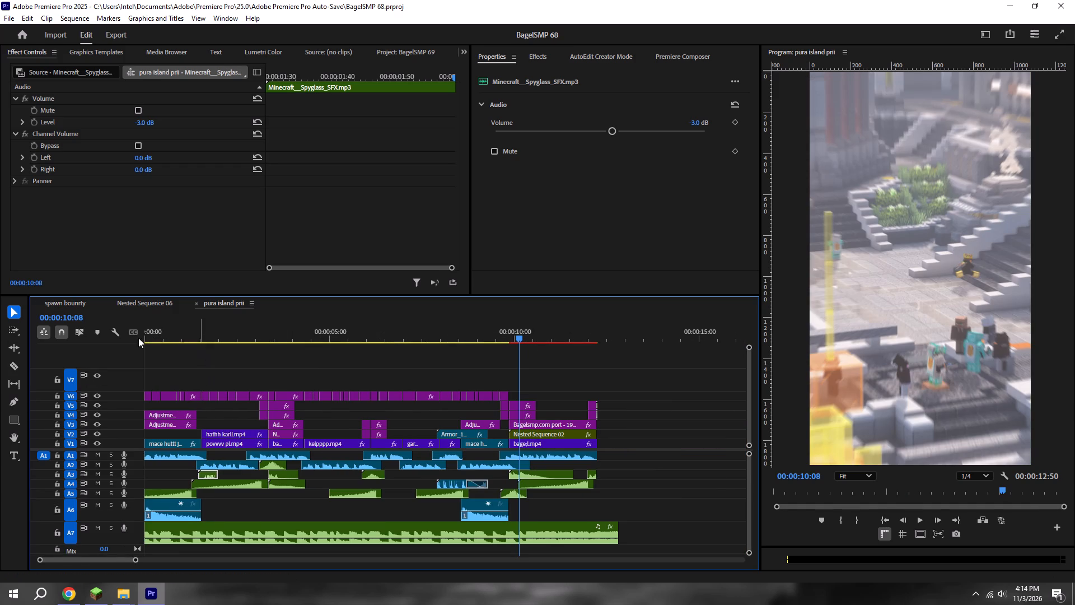
pyautogui.moveTo(138, 338); pyautogui.dragTo(141, 338)
pyautogui.moveTo(194, 342); pyautogui.dragTo(124, 333)
pyautogui.press('space')
pyautogui.keyDown('alt'); pyautogui.scroll(12, 206, 431); pyautogui.keyUp('alt')
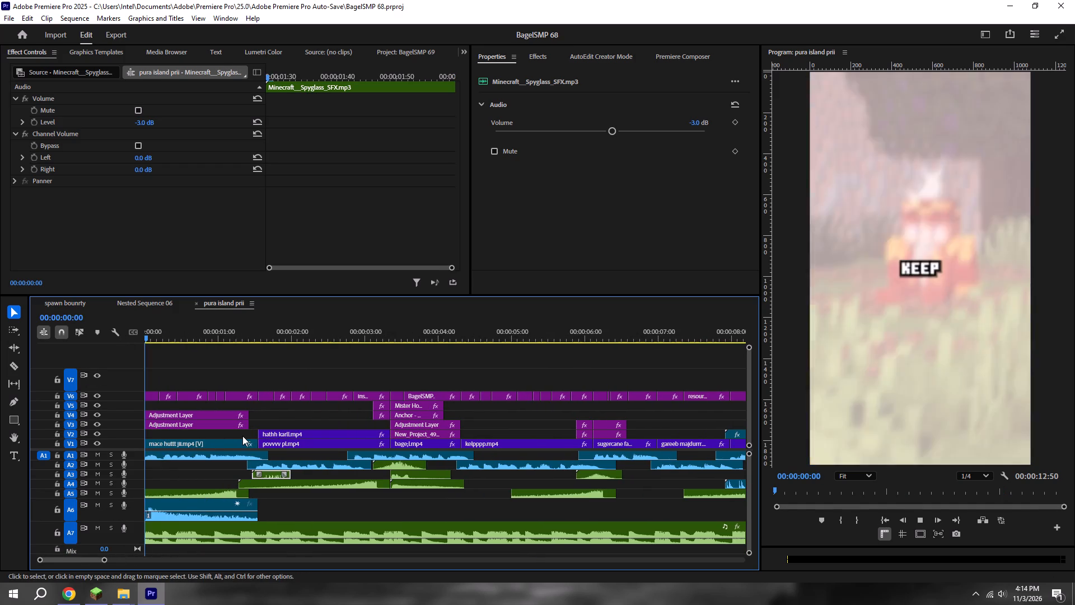
pyautogui.press('space')
# Open the video1 project from the recent projects.
pyautogui.click(25, 39)
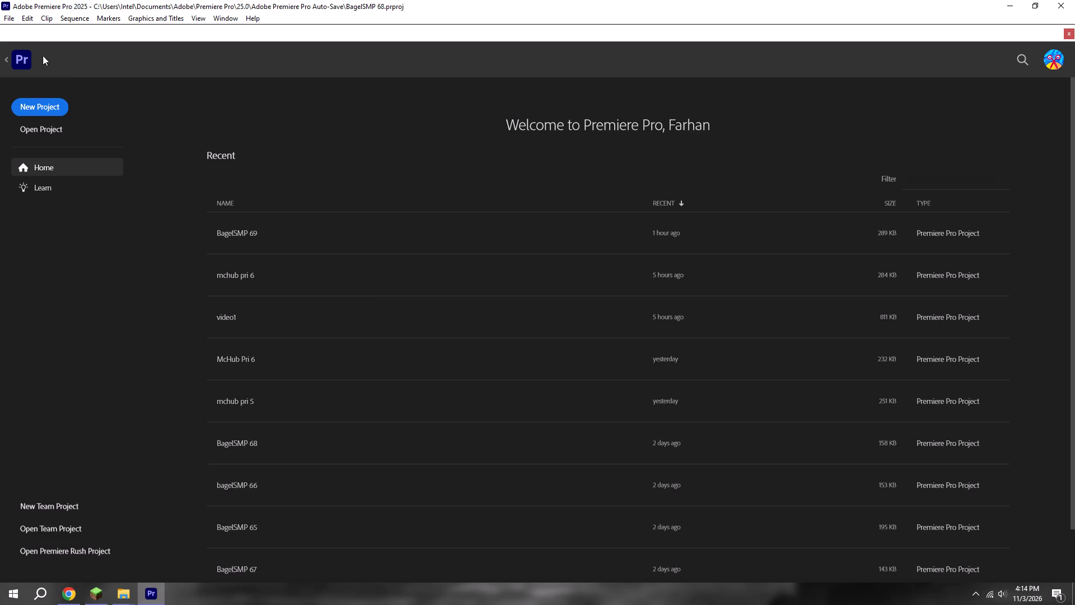
pyautogui.click(249, 365)
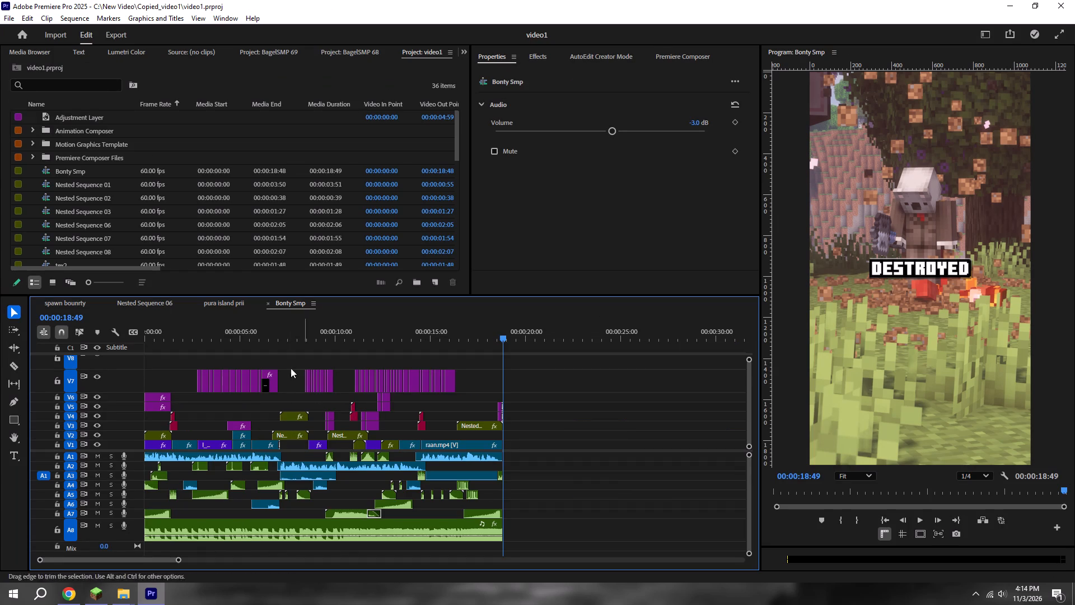
# Play the Bonty Smp sequence from its start to review its sound effects, accepting the font substitution.
pyautogui.moveTo(180, 344); pyautogui.dragTo(134, 344)
pyautogui.press('space')
pyautogui.moveTo(172, 339); pyautogui.dragTo(147, 339)
pyautogui.press('space')
pyautogui.keyDown('alt'); pyautogui.scroll(6, 200, 379); pyautogui.keyUp('alt')
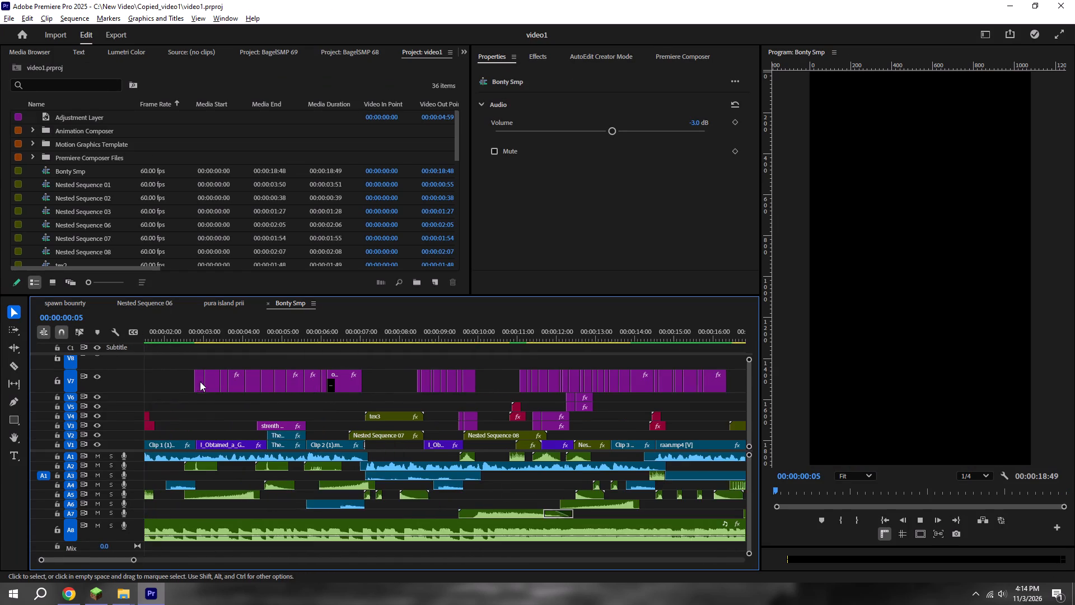
pyautogui.keyDown('alt'); pyautogui.scroll(6, 200, 381); pyautogui.keyUp('alt')
pyautogui.scroll(5, 222, 413)
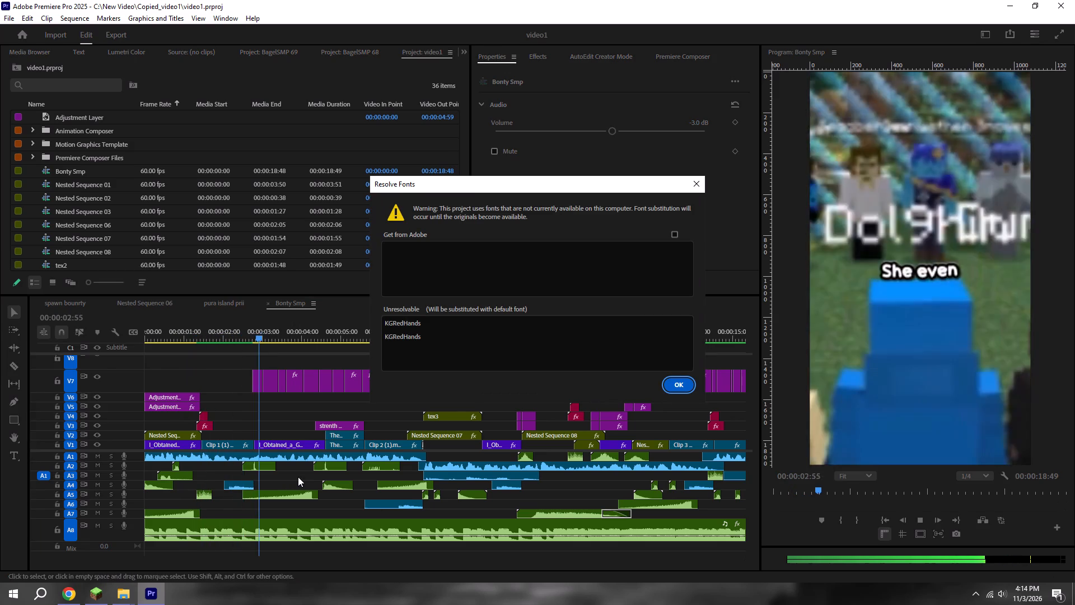
pyautogui.click(680, 385)
pyautogui.press('space')
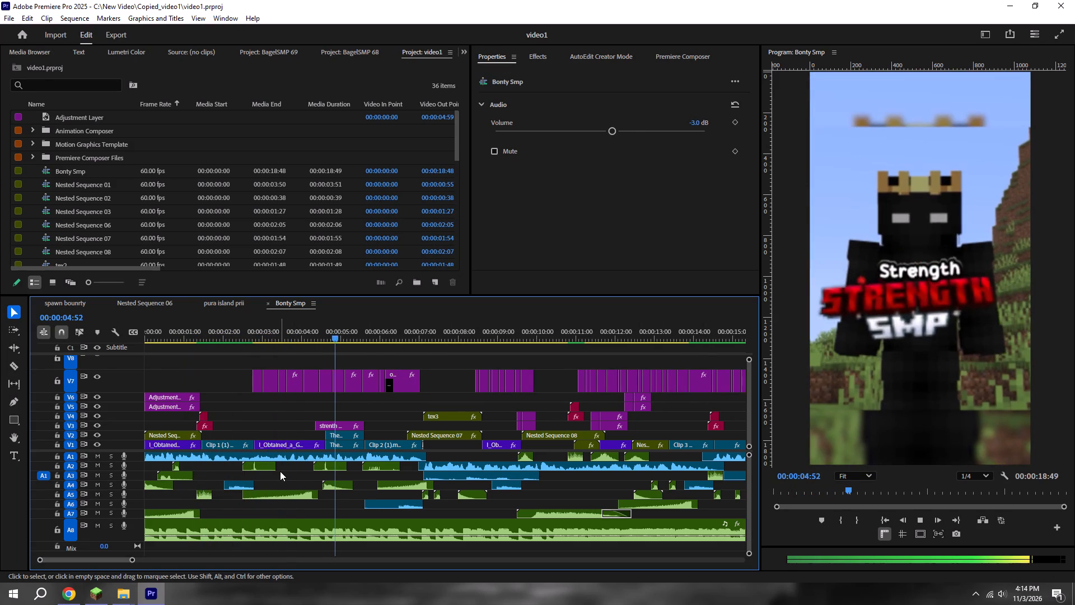
# Copy the Minecraft Click 1.mp3 clip on A2 of Bonty Smp and return to the spawn bounrty sequence.
pyautogui.moveTo(275, 473); pyautogui.dragTo(263, 468)
pyautogui.hotkey('ctrl', 'c')
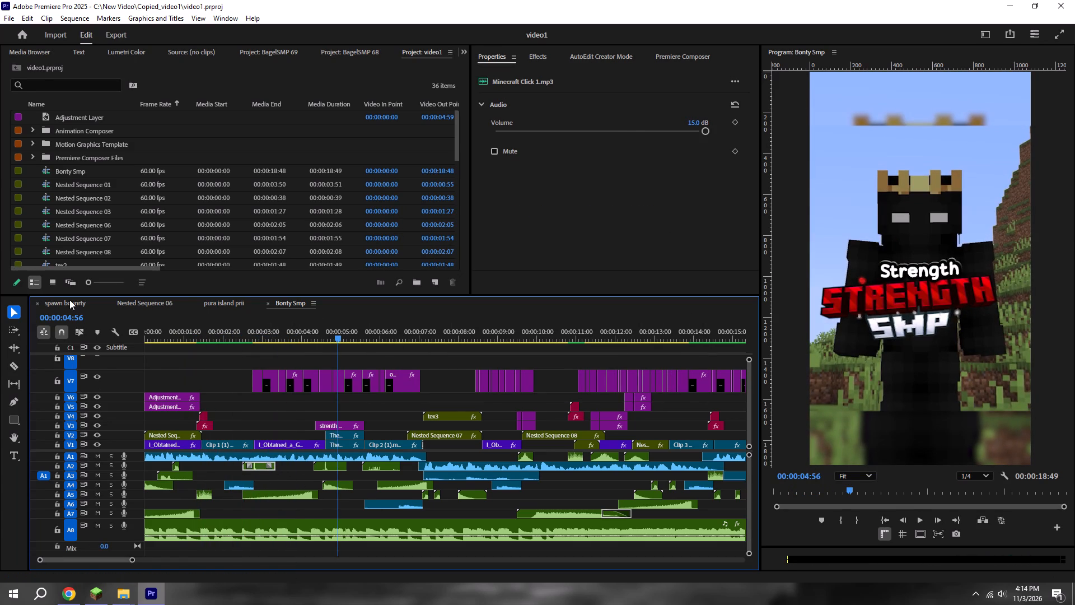
pyautogui.click(69, 300)
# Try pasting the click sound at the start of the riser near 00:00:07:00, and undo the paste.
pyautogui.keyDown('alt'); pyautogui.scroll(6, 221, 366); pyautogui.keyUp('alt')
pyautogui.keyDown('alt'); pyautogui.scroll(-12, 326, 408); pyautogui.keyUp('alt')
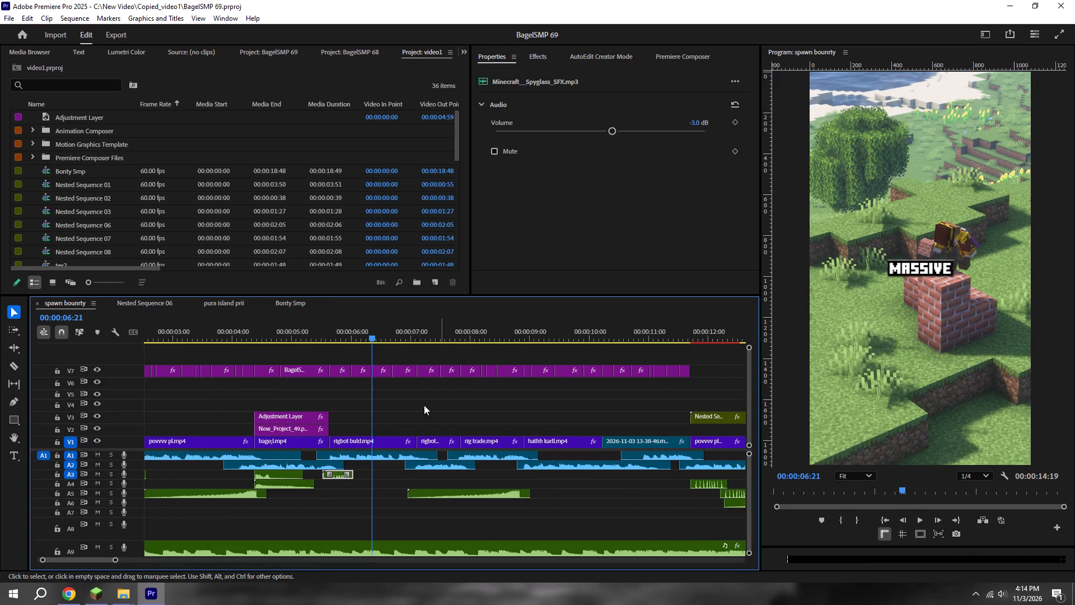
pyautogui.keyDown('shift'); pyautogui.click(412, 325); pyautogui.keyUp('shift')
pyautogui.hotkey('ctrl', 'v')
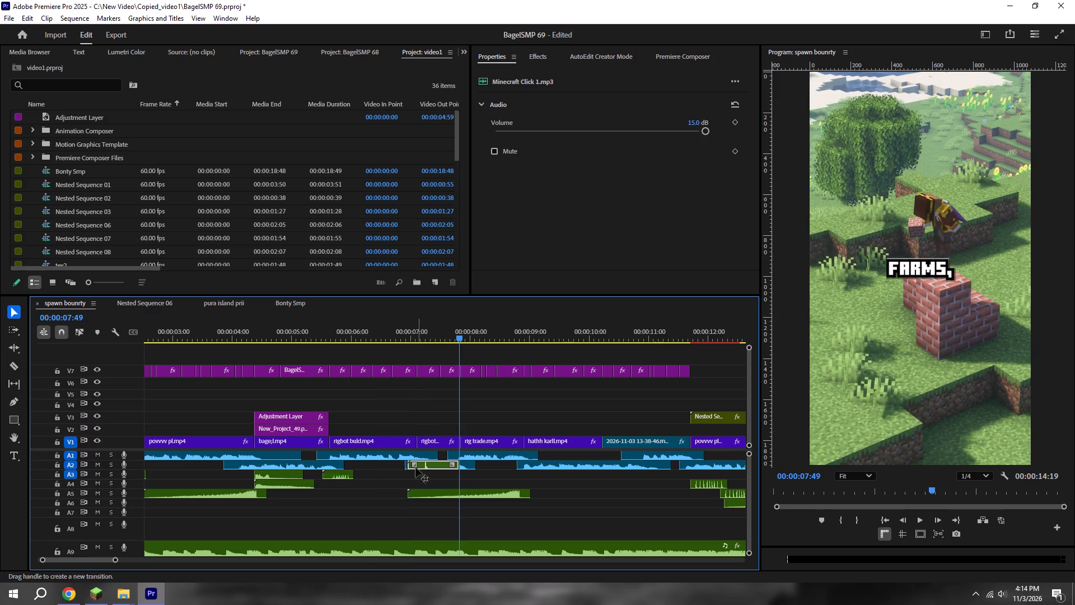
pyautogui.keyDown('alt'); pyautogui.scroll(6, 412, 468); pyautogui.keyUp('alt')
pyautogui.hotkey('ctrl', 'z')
# Paste the click sound past the sequence end and move it onto A3, aligning its peak with the start of rigbot mine.
pyautogui.scroll(-5, 438, 466)
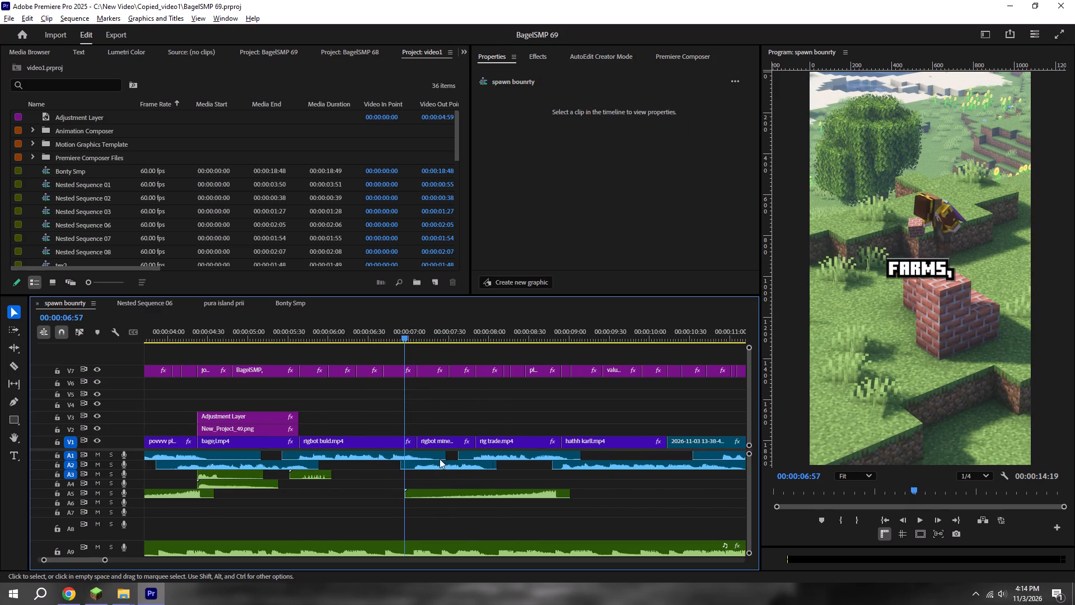
pyautogui.keyDown('alt'); pyautogui.scroll(-4, 491, 440); pyautogui.keyUp('alt')
pyautogui.keyDown('alt'); pyautogui.scroll(-4, 448, 513); pyautogui.keyUp('alt')
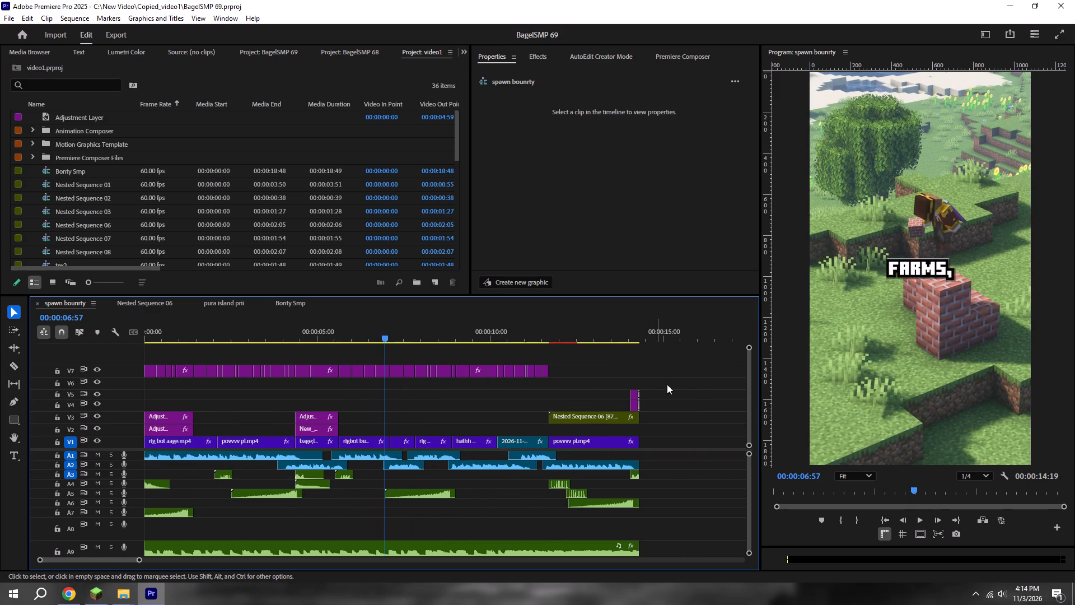
pyautogui.click(677, 331)
pyautogui.hotkey('ctrl', 'v')
pyautogui.moveTo(688, 465); pyautogui.dragTo(392, 478)
pyautogui.keyDown('alt'); pyautogui.scroll(14, 385, 477); pyautogui.keyUp('alt')
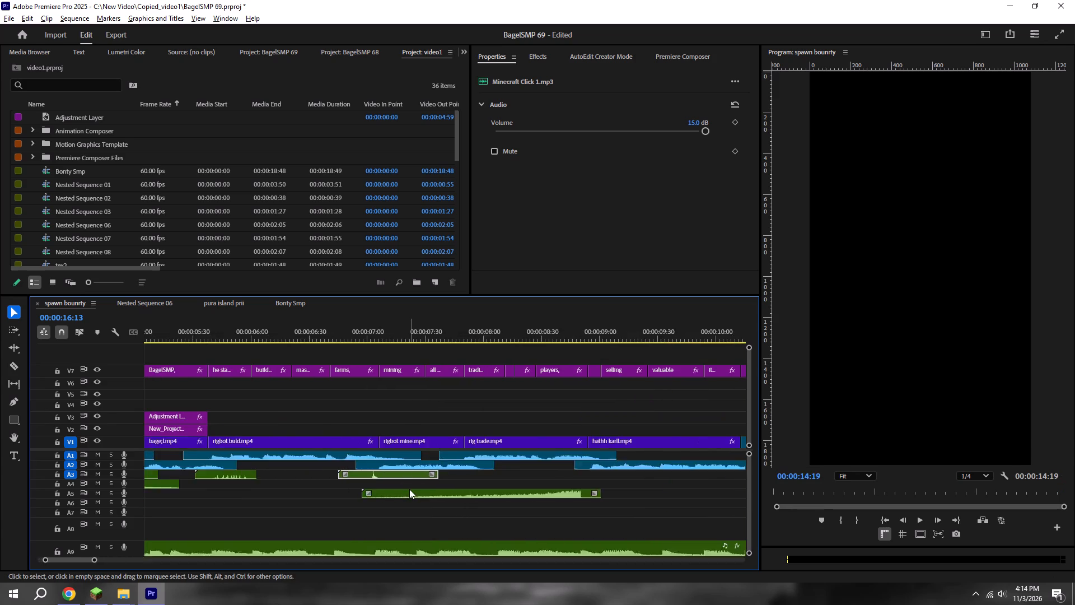
pyautogui.keyDown('alt'); pyautogui.scroll(2, 409, 489); pyautogui.keyUp('alt')
pyautogui.keyDown('shift'); pyautogui.moveTo(355, 333); pyautogui.dragTo(360, 333); pyautogui.keyUp('shift')
pyautogui.moveTo(359, 474); pyautogui.dragTo(368, 474)
# Play from about 00:00:07:00 through the mining and trading clips to check the click sound, and save the project.
pyautogui.moveTo(346, 334); pyautogui.dragTo(341, 334)
pyautogui.press('space')
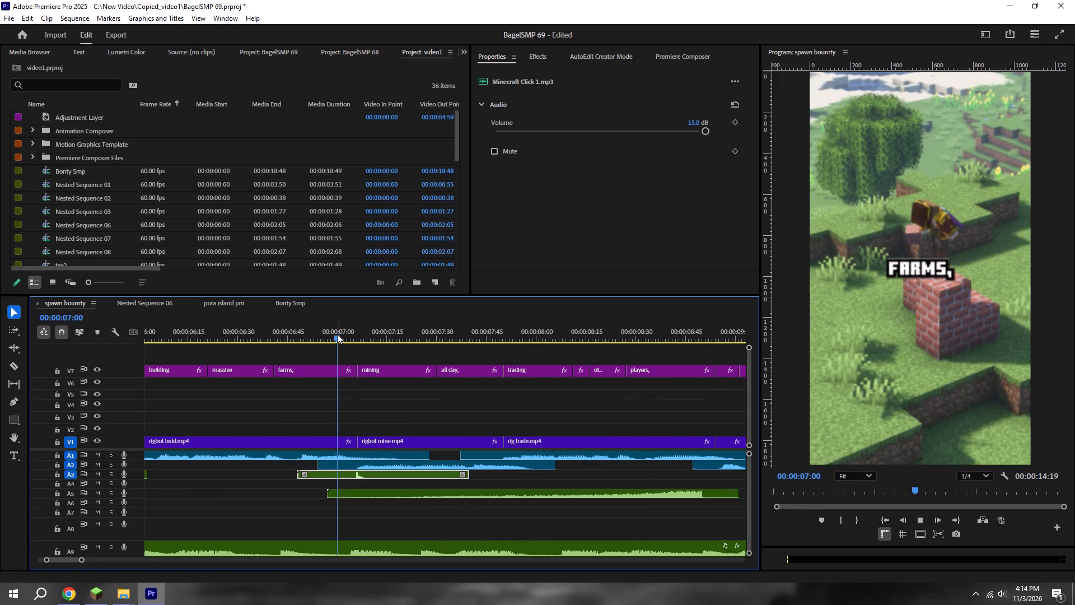
pyautogui.keyDown('alt'); pyautogui.scroll(-5, 337, 334); pyautogui.keyUp('alt')
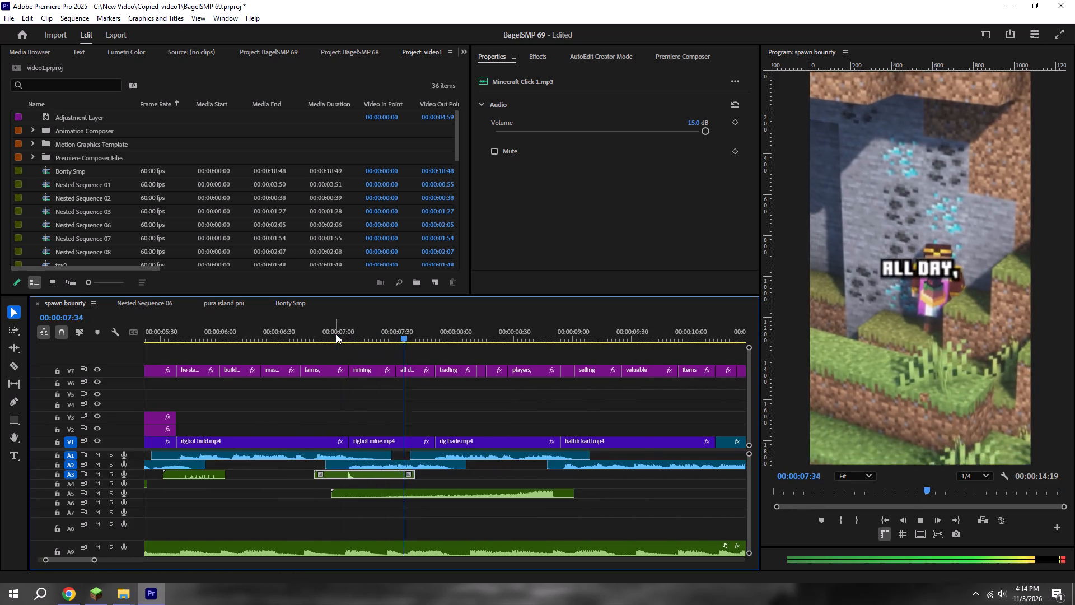
pyautogui.keyDown('alt'); pyautogui.scroll(-8, 336, 334); pyautogui.keyUp('alt')
pyautogui.hotkey('ctrl', 's')
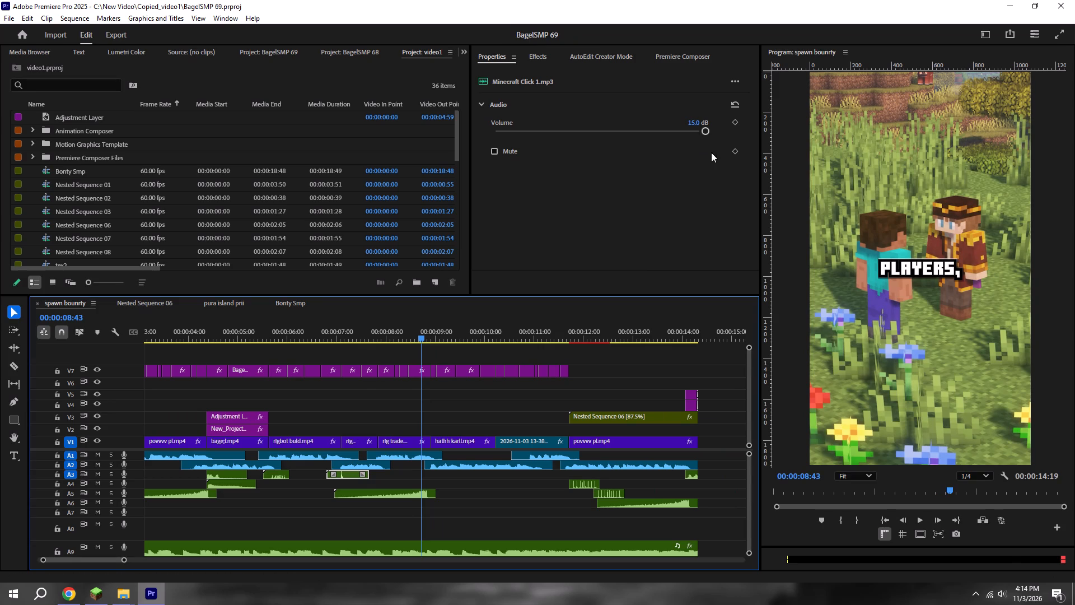
# Set the volume of the Minecraft Click 1.mp3 clip to 1 dB.
pyautogui.click(690, 119)
pyautogui.press('-')
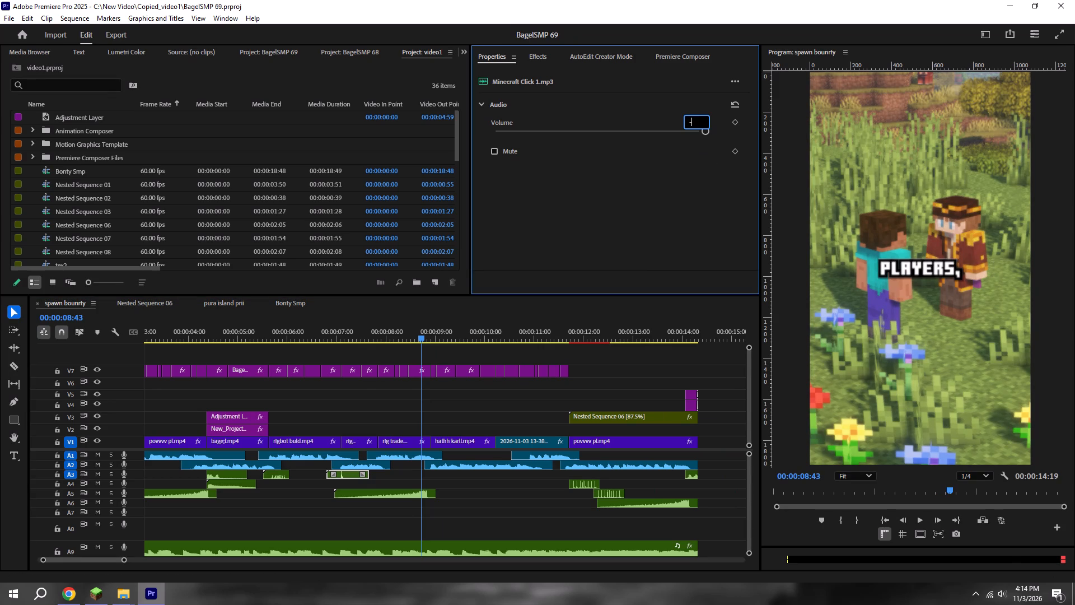
pyautogui.press('BackSpace')
pyautogui.press('1')
pyautogui.press('Return')
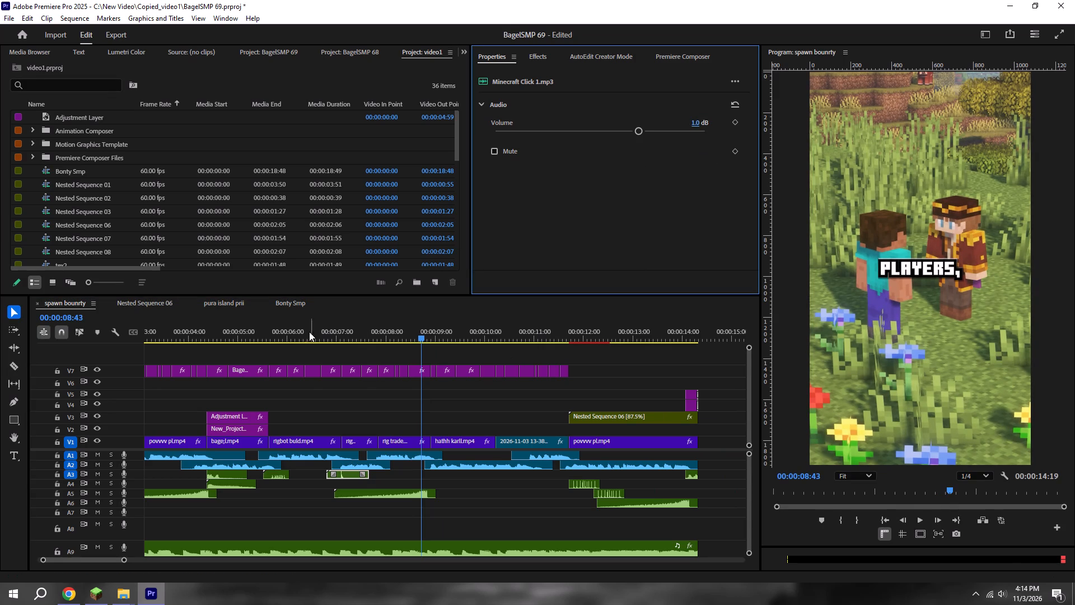
# Replay from 00:00:06:27 into the hathh karll clip to check the click volume, and save the project.
pyautogui.click(311, 333)
pyautogui.press('space')
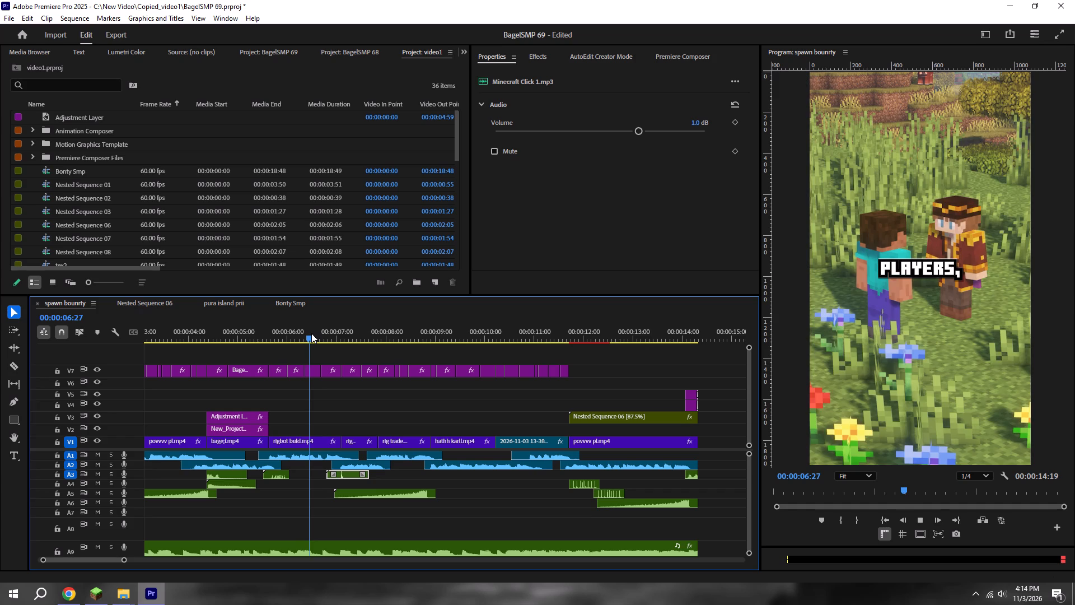
pyautogui.keyDown('alt'); pyautogui.scroll(-5, 441, 384); pyautogui.keyUp('alt')
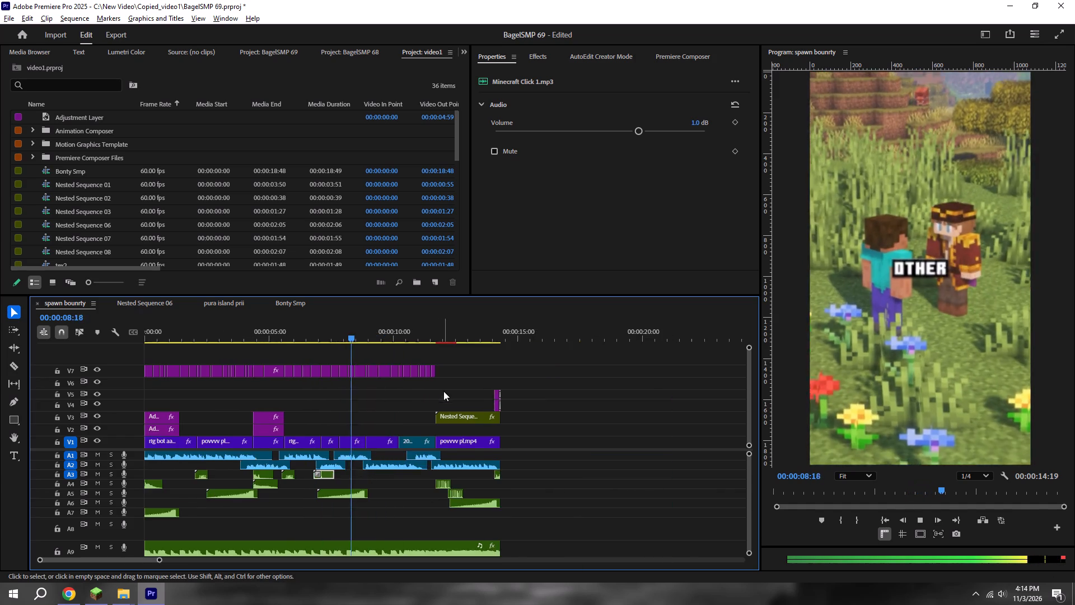
pyautogui.keyDown('alt'); pyautogui.scroll(-5, 443, 391); pyautogui.keyUp('alt')
pyautogui.click(580, 466)
pyautogui.hotkey('ctrl', 's')
# Duplicate the Minecraft__Spyglass_SFX.mp3 clip on A3 to the start of the rig trade clip, and save the project.
pyautogui.keyDown('alt'); pyautogui.scroll(17, 336, 478); pyautogui.keyUp('alt')
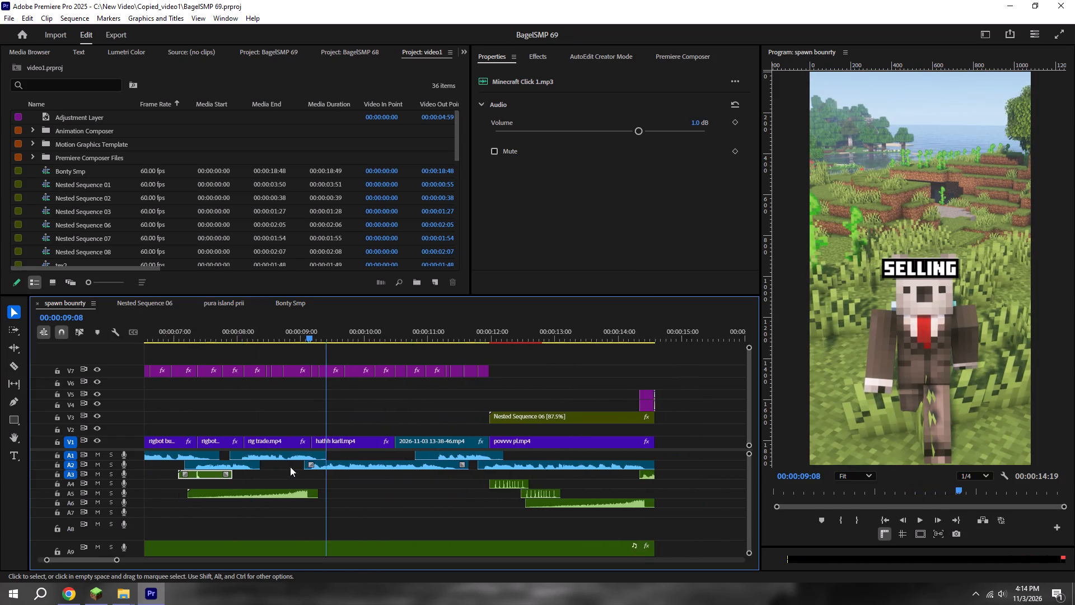
pyautogui.scroll(-1, 282, 473)
pyautogui.scroll(4, 282, 473)
pyautogui.moveTo(170, 473); pyautogui.dragTo(175, 474)
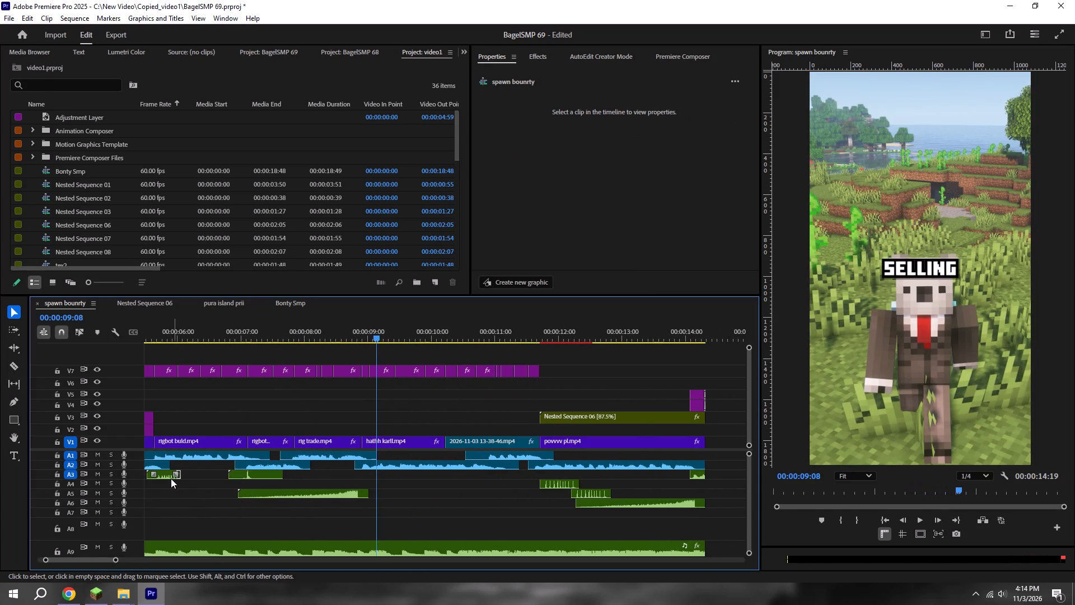
pyautogui.moveTo(174, 473); pyautogui.dragTo(215, 476)
pyautogui.keyDown('alt'); pyautogui.moveTo(166, 476); pyautogui.dragTo(310, 471); pyautogui.keyUp('alt')
pyautogui.keyDown('alt'); pyautogui.scroll(6, 309, 471); pyautogui.keyUp('alt')
pyautogui.hotkey('ctrl', 's')
# Play from 00:00:07:26 into the hathh karll clip to review the duplicated spyglass sound.
pyautogui.click(233, 334)
pyautogui.press('space')
pyautogui.keyDown('alt'); pyautogui.scroll(-4, 233, 334); pyautogui.keyUp('alt')
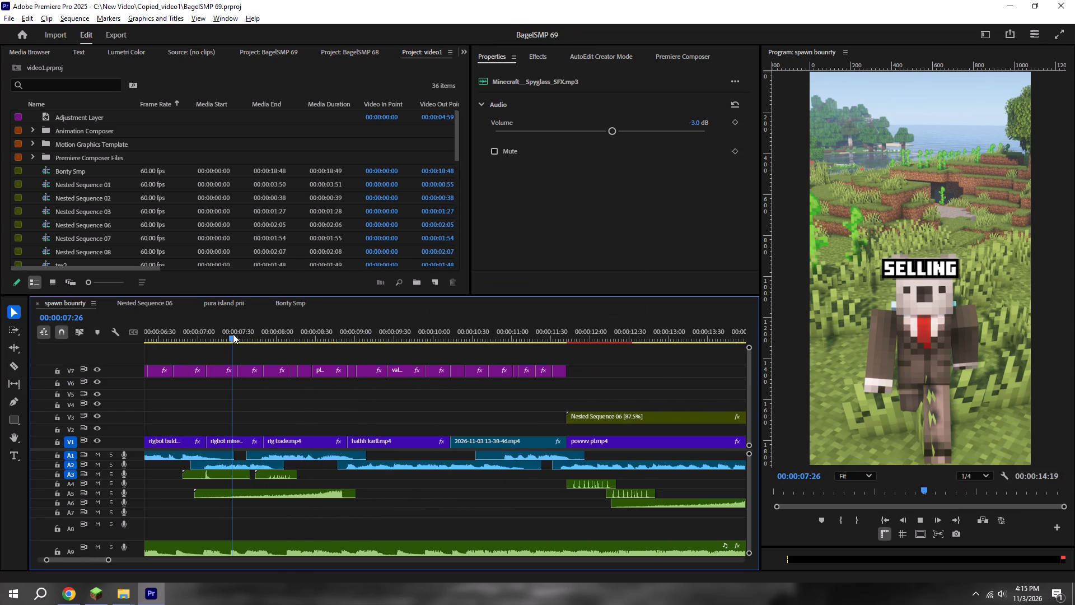
pyautogui.keyDown('alt'); pyautogui.scroll(-5, 233, 334); pyautogui.keyUp('alt')
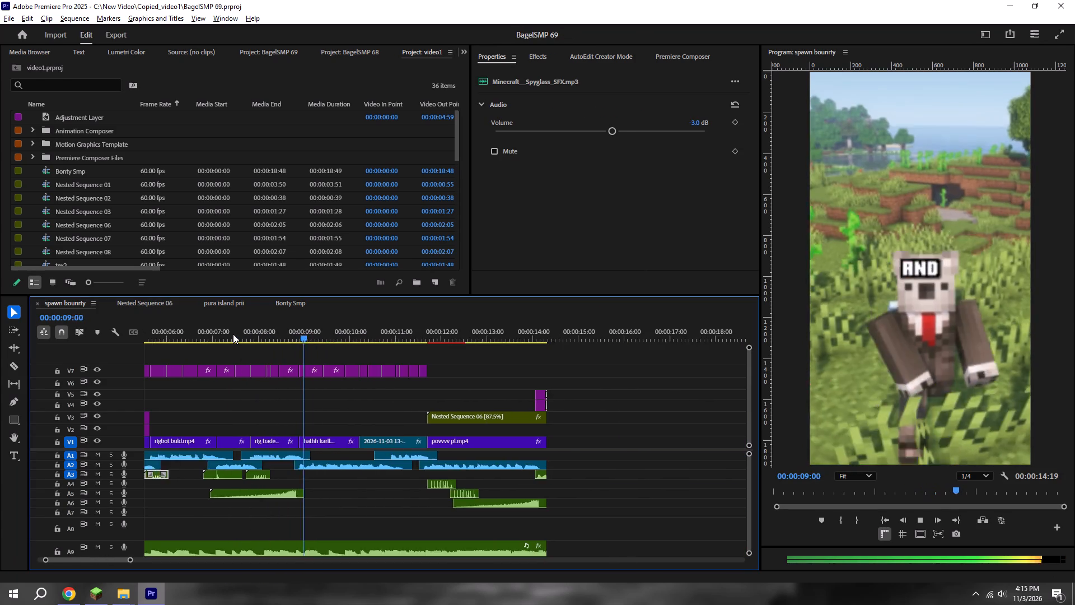
pyautogui.keyDown('alt'); pyautogui.scroll(-4, 233, 334); pyautogui.keyUp('alt')
pyautogui.hotkey('ctrl', 's')
# Play the opening of the spawn bounrty sequence from its start until about 00:00:01:10.
pyautogui.click(884, 518)
pyautogui.press('space')
pyautogui.keyDown('alt'); pyautogui.scroll(-6, 573, 510); pyautogui.keyUp('alt')
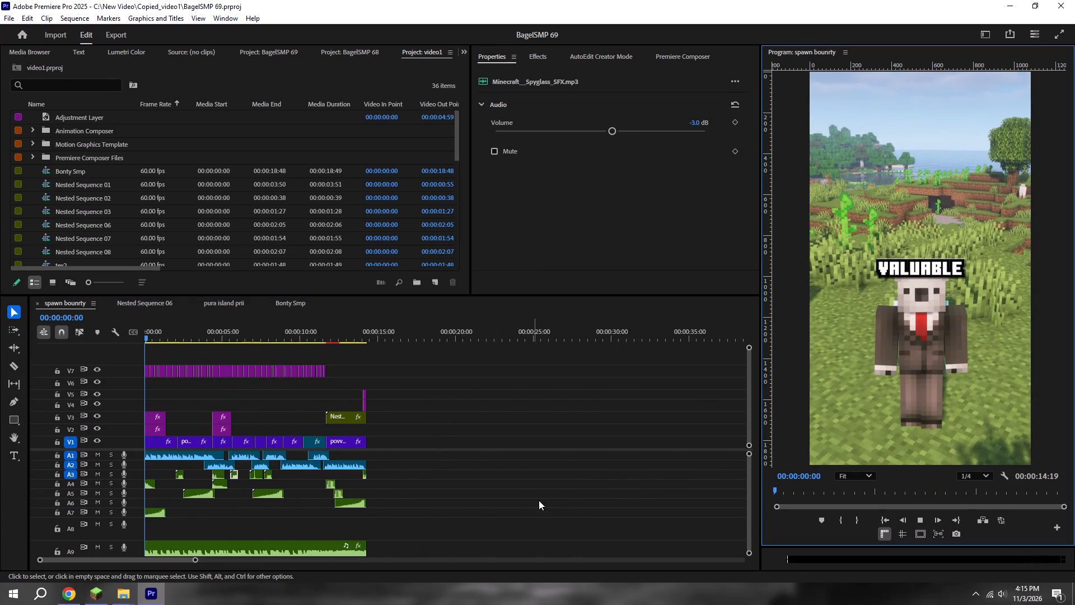
pyautogui.click(545, 497)
pyautogui.press('space')
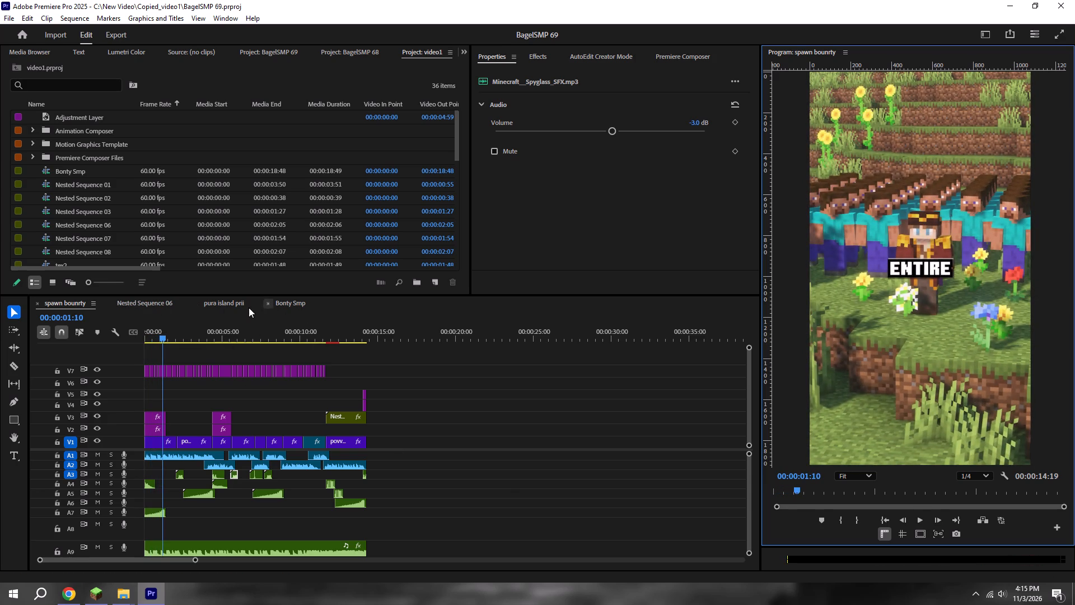
# Switch to the Bonty Smp sequence and replay its opening to examine the intro's sound effects and transition.
pyautogui.click(293, 302)
pyautogui.keyDown('alt'); pyautogui.scroll(5, 230, 429); pyautogui.keyUp('alt')
pyautogui.scroll(-6, 229, 430)
pyautogui.scroll(3, 227, 428)
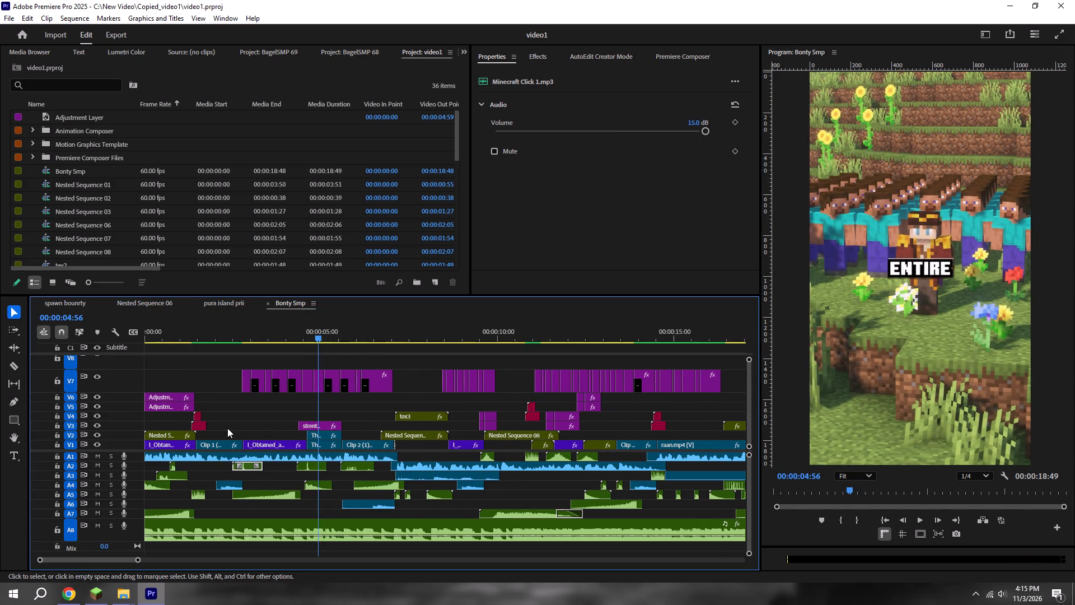
pyautogui.scroll(3, 227, 428)
pyautogui.moveTo(194, 336); pyautogui.dragTo(155, 336)
pyautogui.press('space')
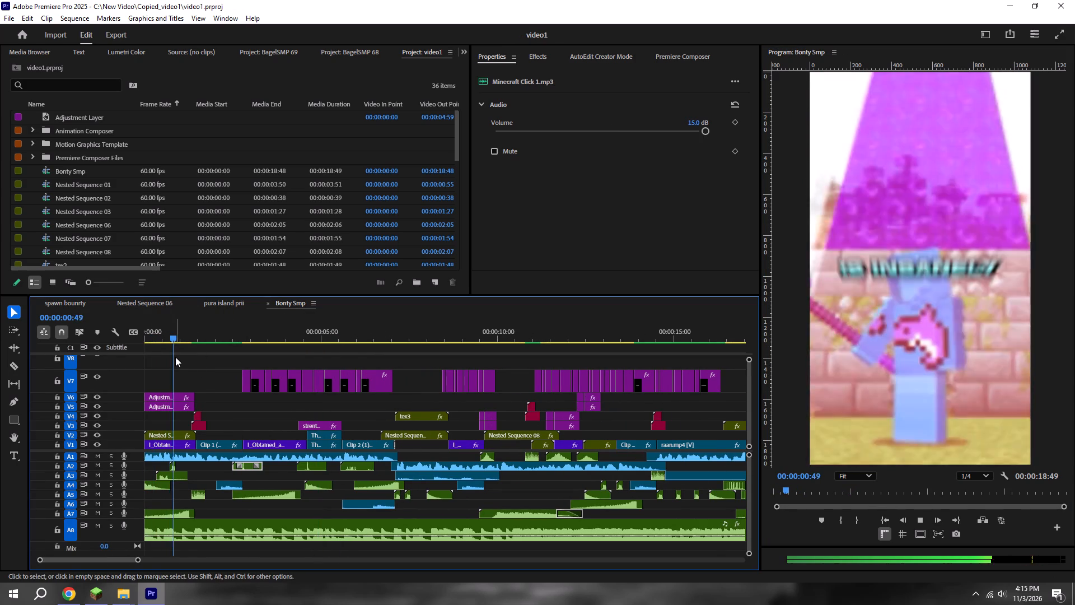
pyautogui.press('space')
pyautogui.scroll(11, 208, 406)
pyautogui.keyDown('alt'); pyautogui.scroll(6, 216, 428); pyautogui.keyUp('alt')
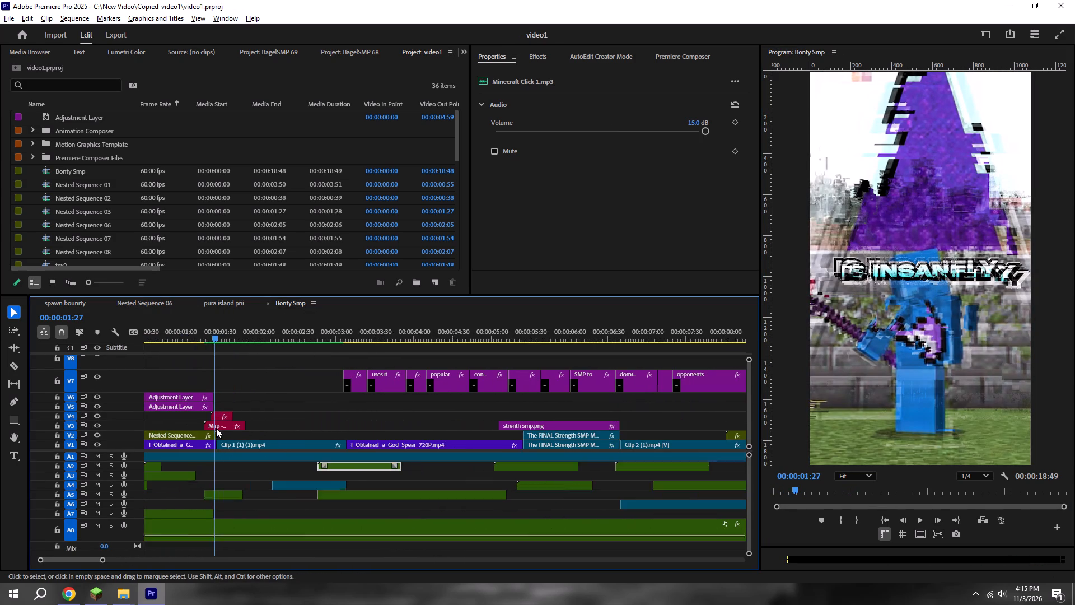
pyautogui.scroll(12, 216, 431)
pyautogui.click(163, 333)
pyautogui.press('space')
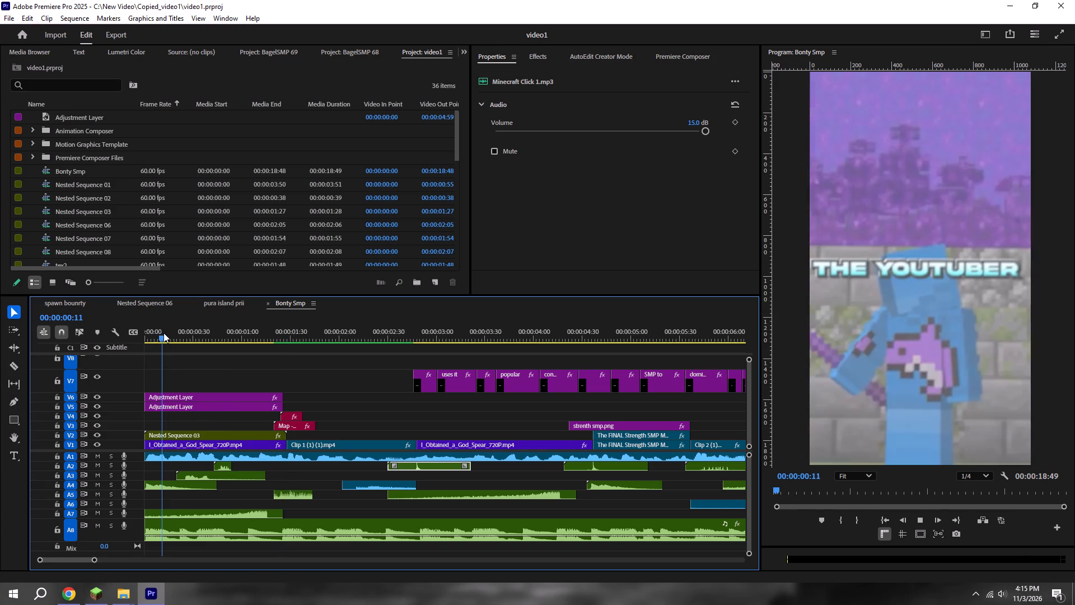
pyautogui.press('space')
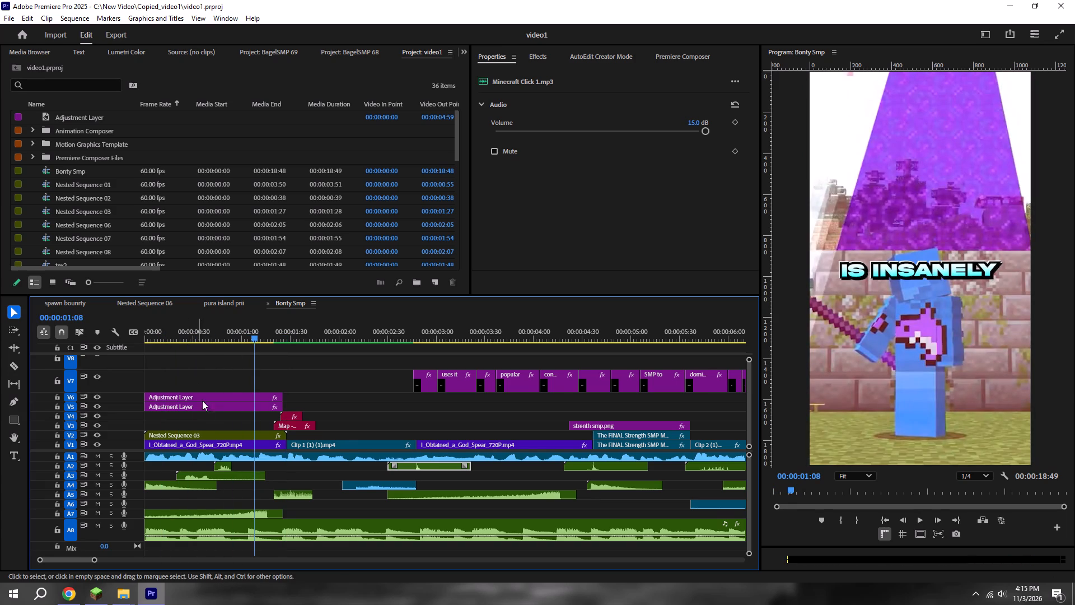
# Copy the Breast Twitch.mp3 clip on A3 of Bonty Smp and return to the spawn bounrty sequence.
pyautogui.keyDown('alt'); pyautogui.scroll(9, 205, 415); pyautogui.keyUp('alt')
pyautogui.click(273, 476)
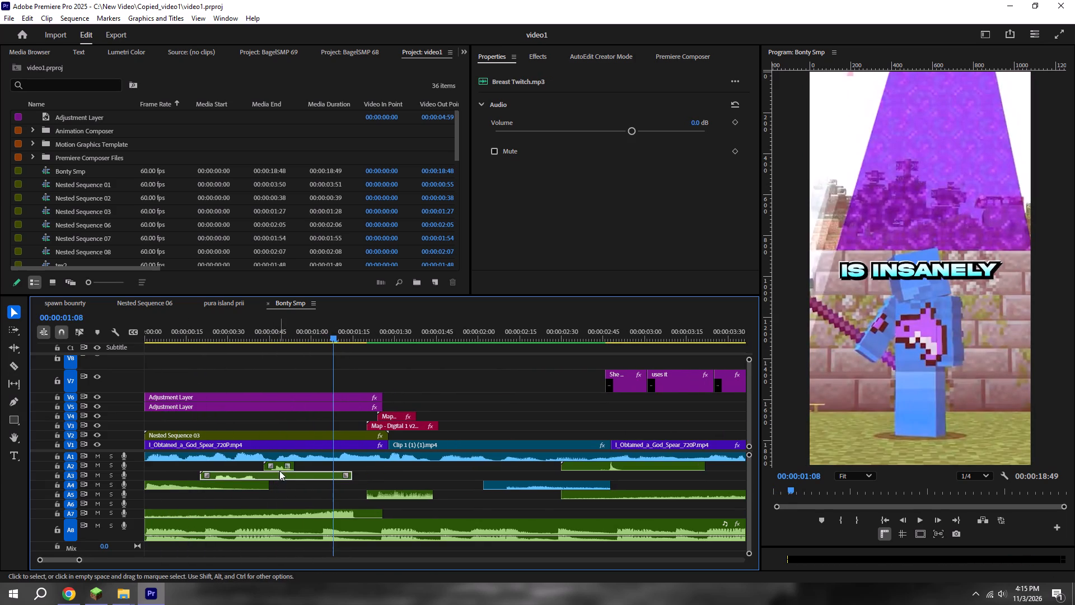
pyautogui.hotkey('ctrl', 'c')
pyautogui.click(54, 305)
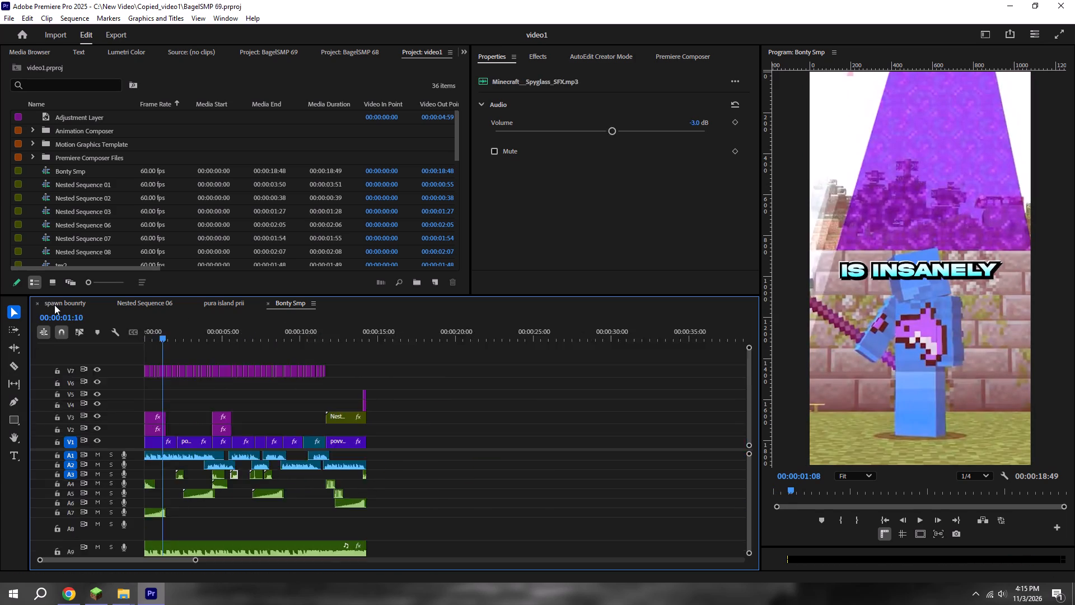
# Play the spawn bounrty sequence from its start into the bagel clip to find where the copied sound fits.
pyautogui.keyDown('alt'); pyautogui.scroll(-5, 135, 336); pyautogui.keyUp('alt')
pyautogui.keyDown('alt'); pyautogui.scroll(11, 170, 468); pyautogui.keyUp('alt')
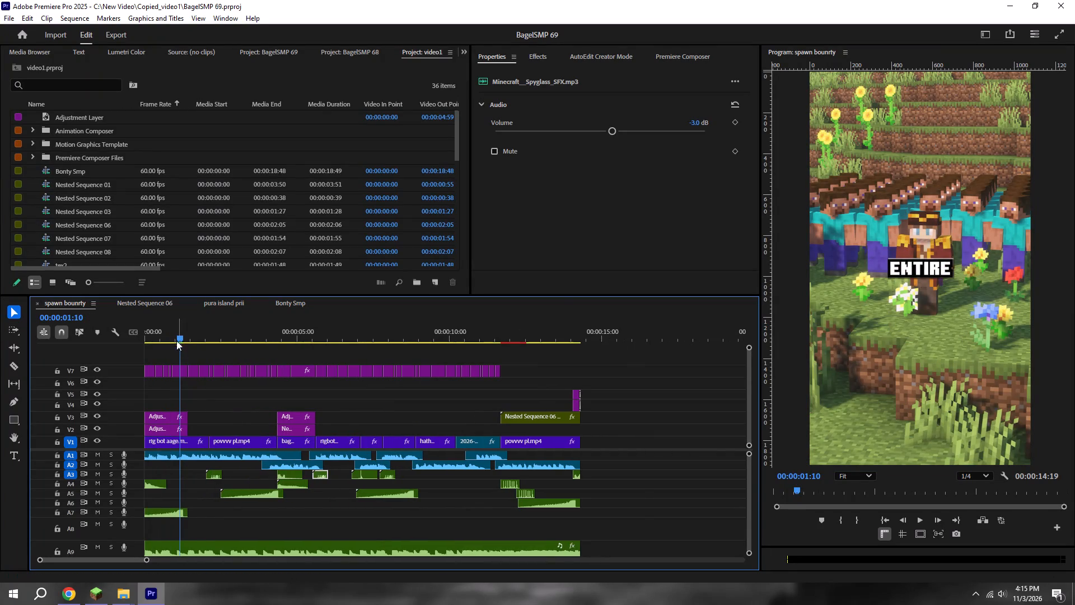
pyautogui.moveTo(175, 338); pyautogui.dragTo(81, 337)
pyautogui.press('space')
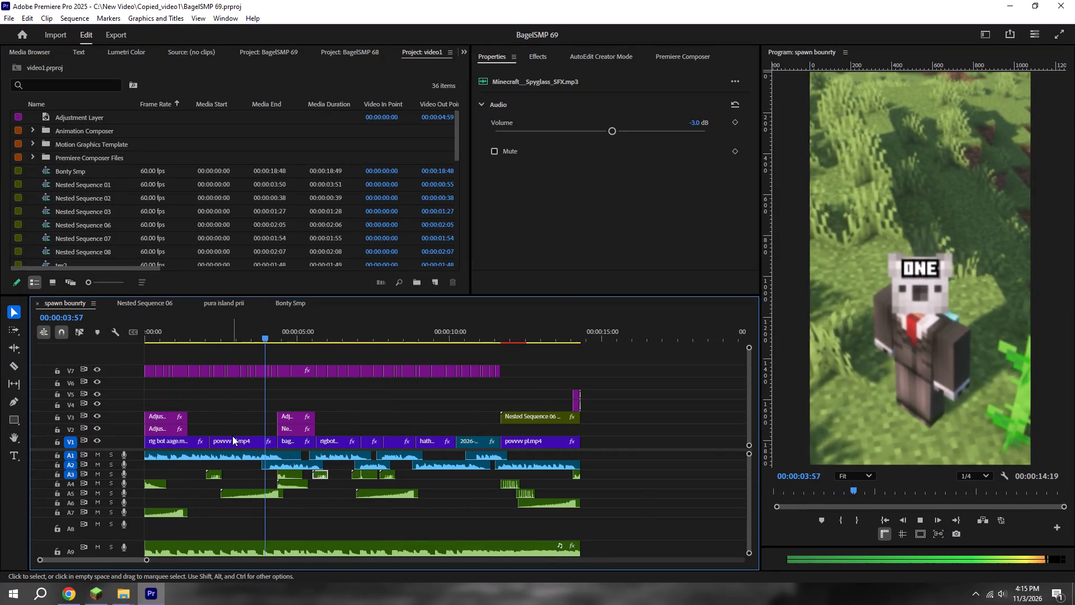
pyautogui.press('space')
# Paste the Breast Twitch.mp3 sound onto A3 at about 00:00:02:15, under the first povvvv pl clip.
pyautogui.keyDown('alt'); pyautogui.scroll(6, 244, 443); pyautogui.keyUp('alt')
pyautogui.scroll(6, 244, 443)
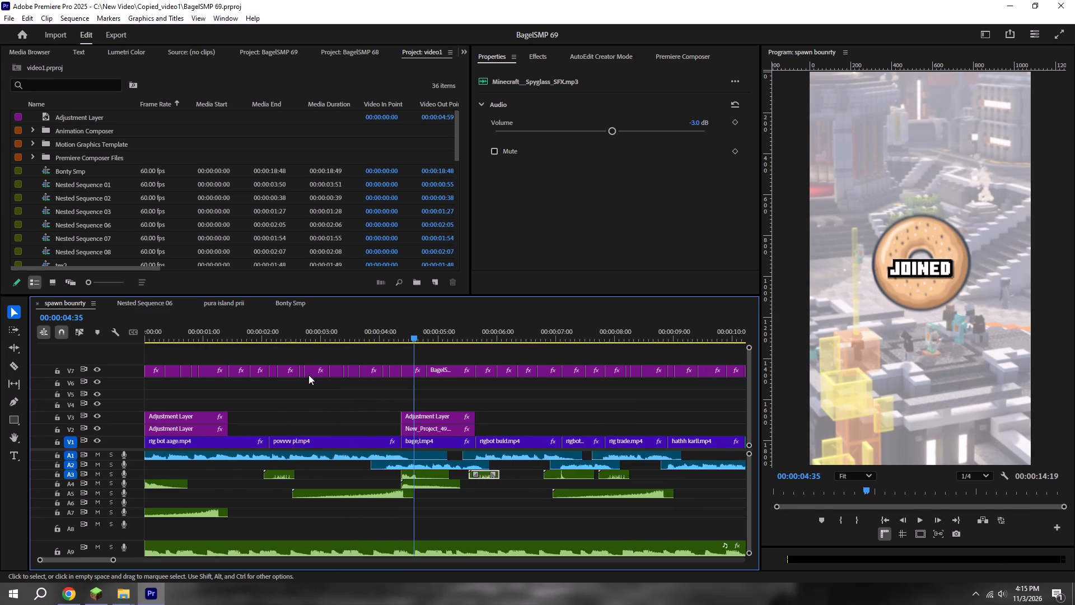
pyautogui.keyDown('alt'); pyautogui.scroll(4, 306, 366); pyautogui.keyUp('alt')
pyautogui.keyDown('alt'); pyautogui.scroll(4, 356, 347); pyautogui.keyUp('alt')
pyautogui.keyDown('shift'); pyautogui.moveTo(265, 326); pyautogui.dragTo(276, 325); pyautogui.keyUp('shift')
pyautogui.keyDown('shift'); pyautogui.moveTo(233, 328); pyautogui.dragTo(225, 331); pyautogui.keyUp('shift')
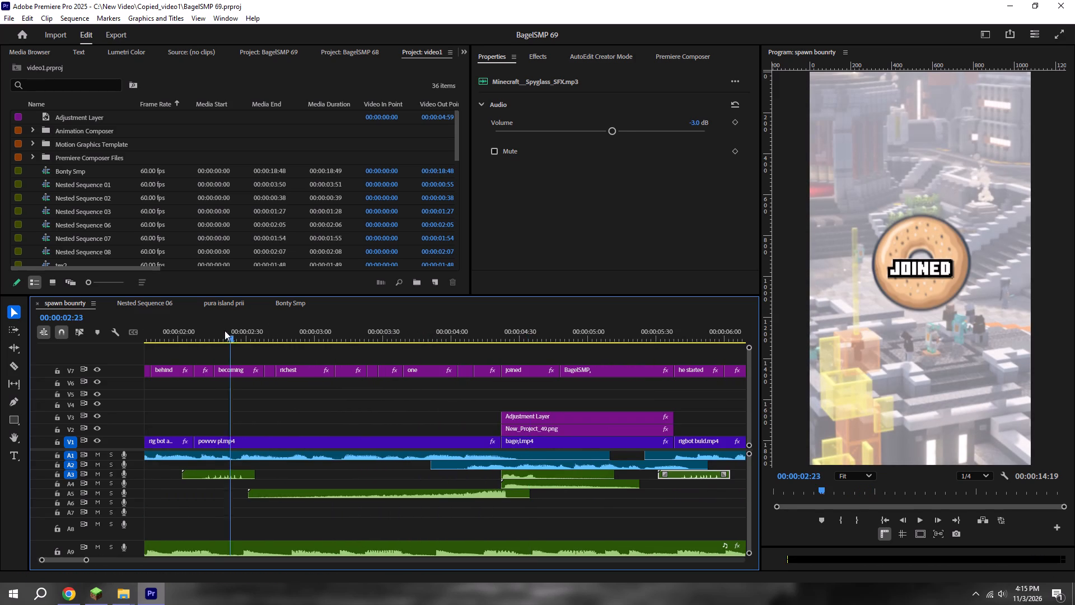
pyautogui.keyDown('shift'); pyautogui.moveTo(225, 331); pyautogui.dragTo(212, 332); pyautogui.keyUp('shift')
pyautogui.hotkey('ctrl', 'v')
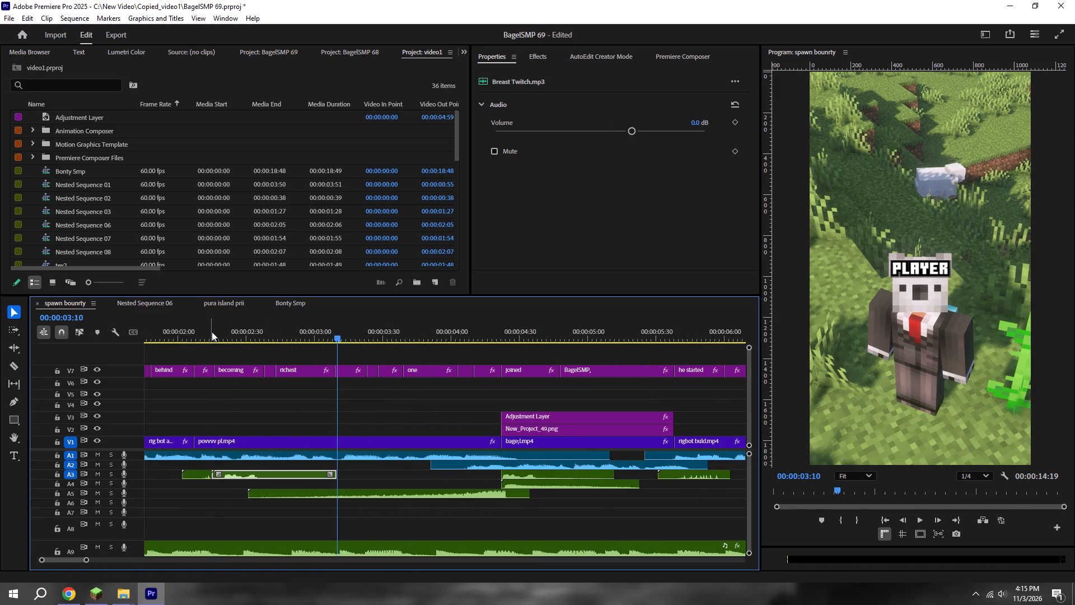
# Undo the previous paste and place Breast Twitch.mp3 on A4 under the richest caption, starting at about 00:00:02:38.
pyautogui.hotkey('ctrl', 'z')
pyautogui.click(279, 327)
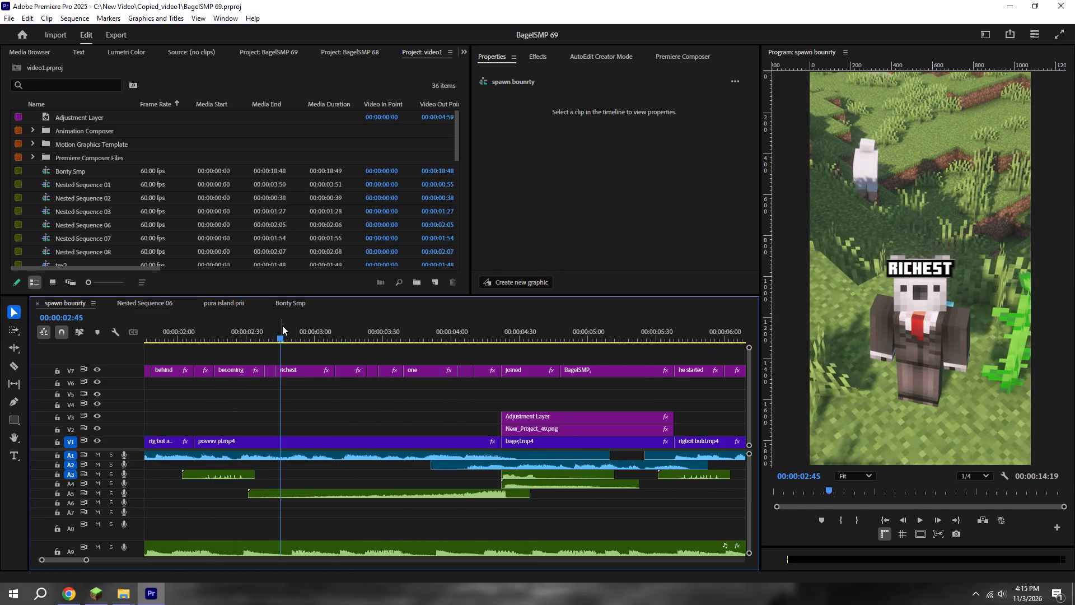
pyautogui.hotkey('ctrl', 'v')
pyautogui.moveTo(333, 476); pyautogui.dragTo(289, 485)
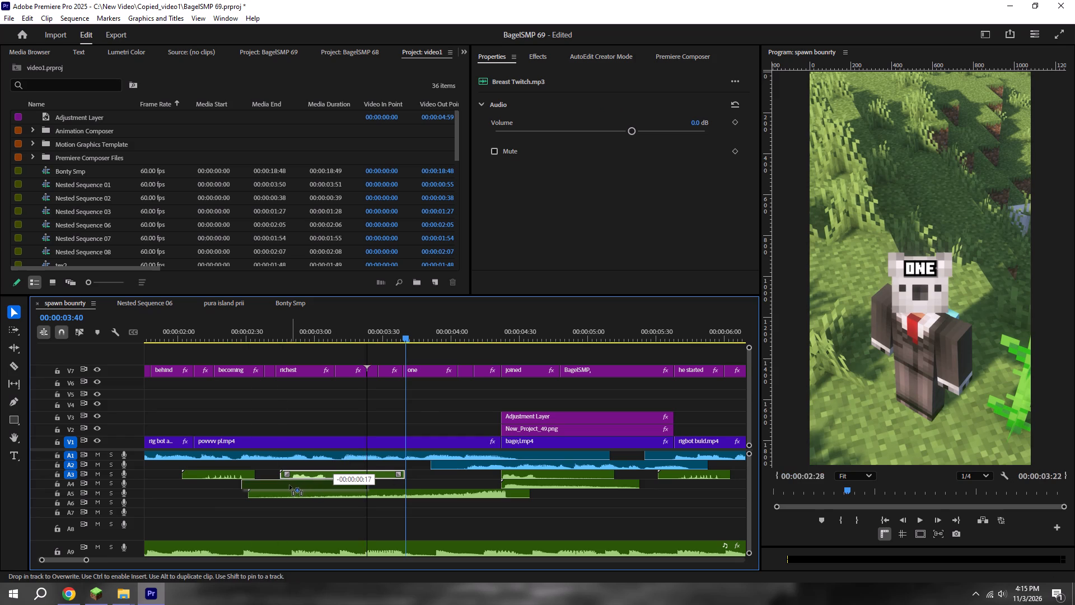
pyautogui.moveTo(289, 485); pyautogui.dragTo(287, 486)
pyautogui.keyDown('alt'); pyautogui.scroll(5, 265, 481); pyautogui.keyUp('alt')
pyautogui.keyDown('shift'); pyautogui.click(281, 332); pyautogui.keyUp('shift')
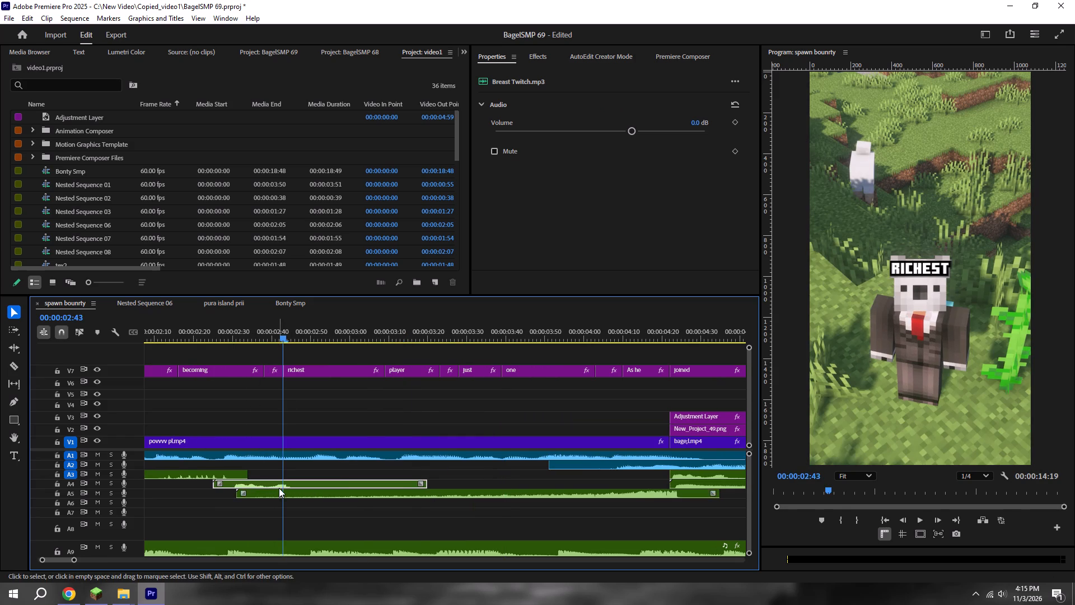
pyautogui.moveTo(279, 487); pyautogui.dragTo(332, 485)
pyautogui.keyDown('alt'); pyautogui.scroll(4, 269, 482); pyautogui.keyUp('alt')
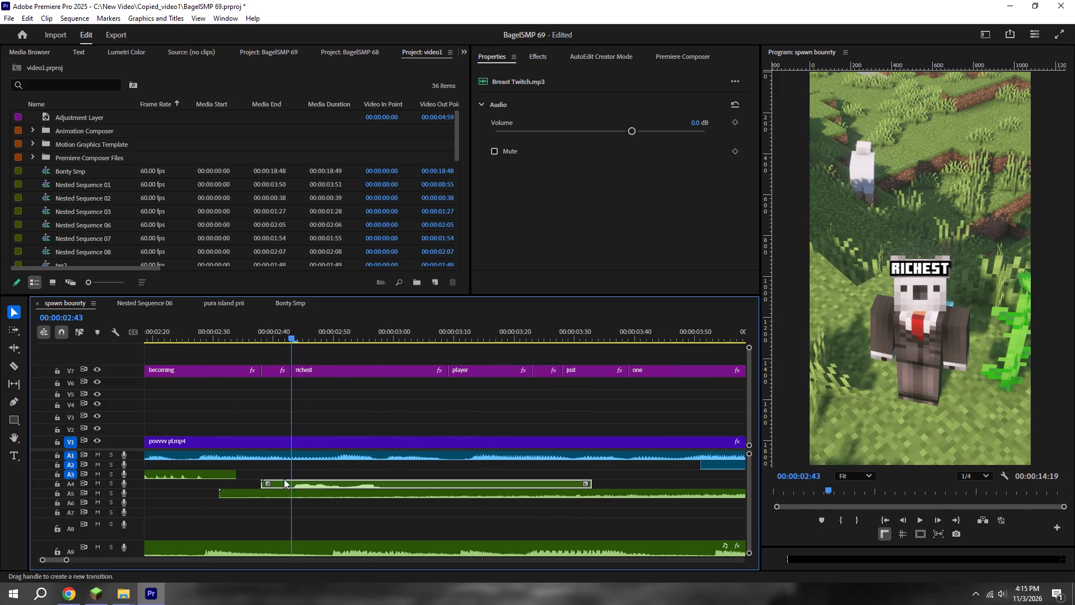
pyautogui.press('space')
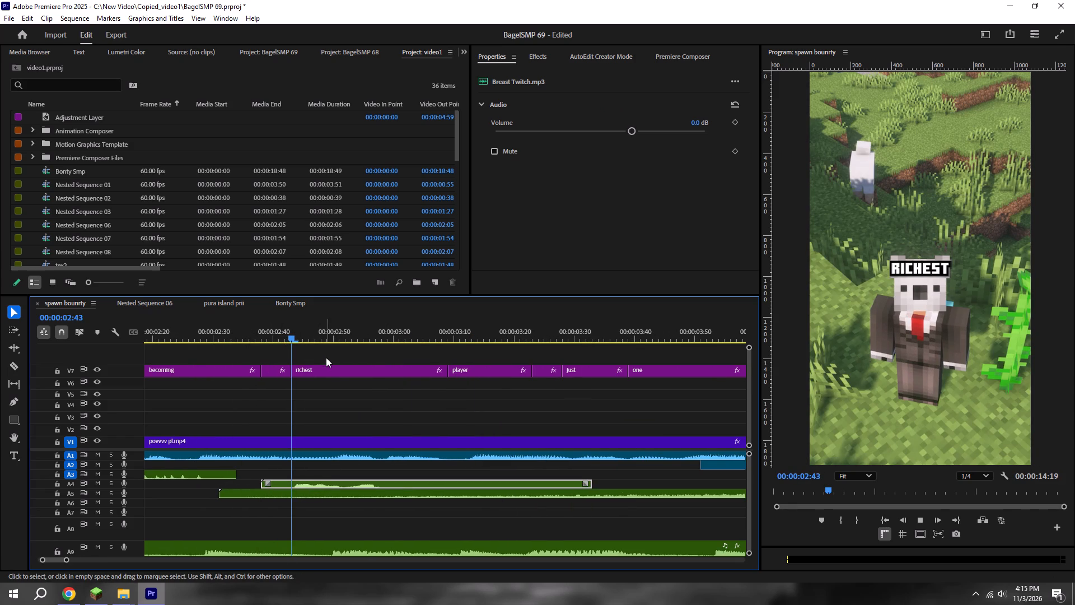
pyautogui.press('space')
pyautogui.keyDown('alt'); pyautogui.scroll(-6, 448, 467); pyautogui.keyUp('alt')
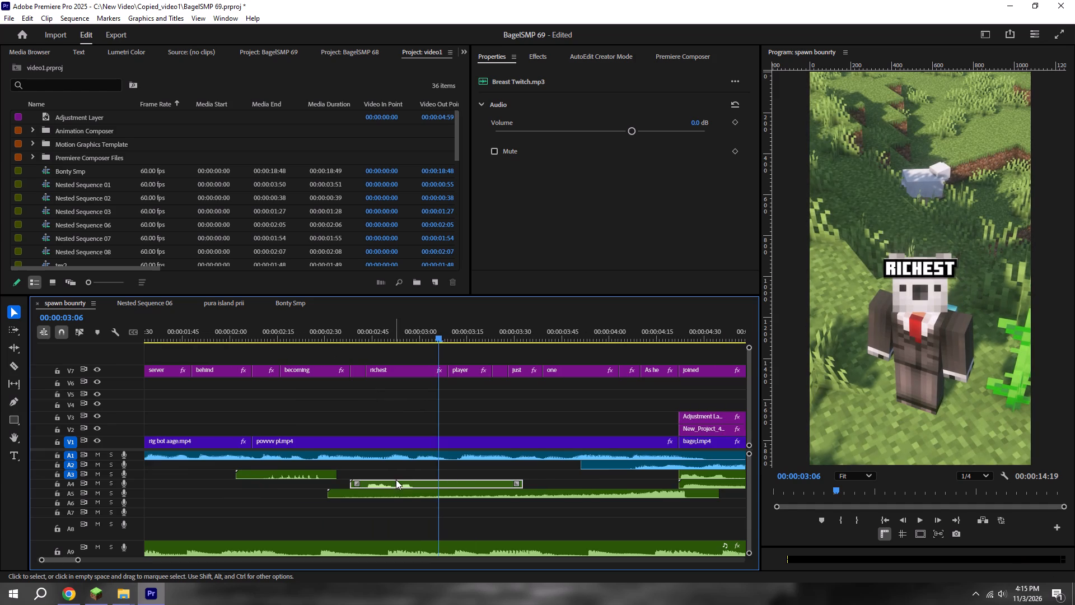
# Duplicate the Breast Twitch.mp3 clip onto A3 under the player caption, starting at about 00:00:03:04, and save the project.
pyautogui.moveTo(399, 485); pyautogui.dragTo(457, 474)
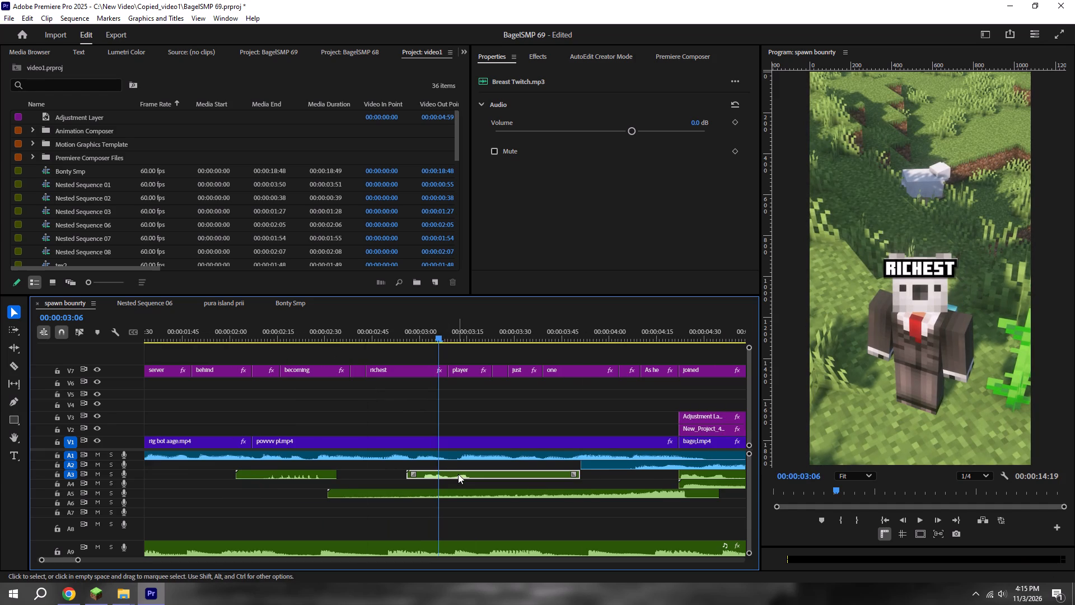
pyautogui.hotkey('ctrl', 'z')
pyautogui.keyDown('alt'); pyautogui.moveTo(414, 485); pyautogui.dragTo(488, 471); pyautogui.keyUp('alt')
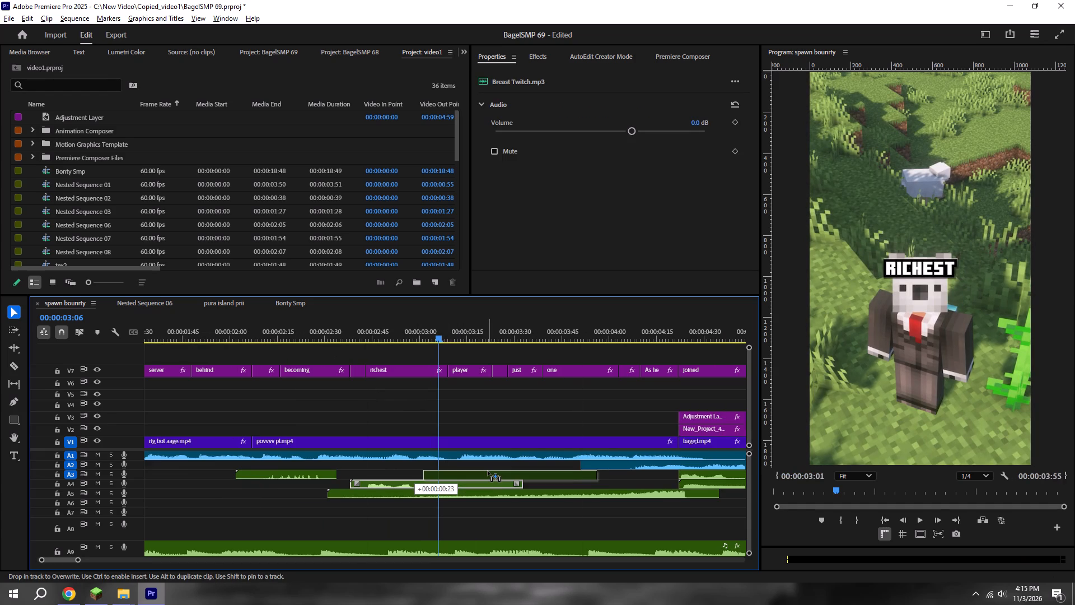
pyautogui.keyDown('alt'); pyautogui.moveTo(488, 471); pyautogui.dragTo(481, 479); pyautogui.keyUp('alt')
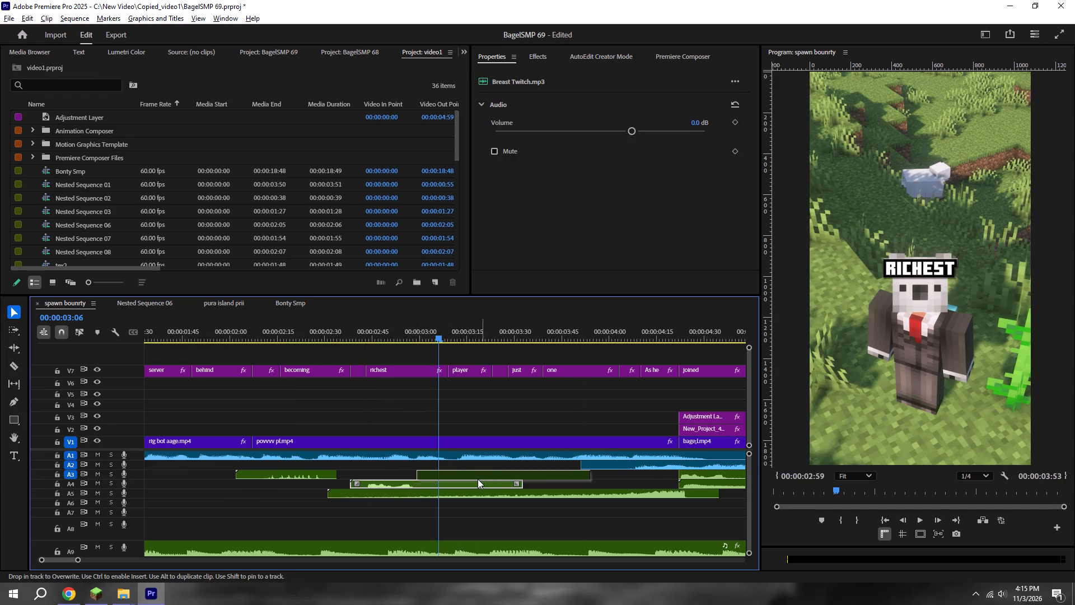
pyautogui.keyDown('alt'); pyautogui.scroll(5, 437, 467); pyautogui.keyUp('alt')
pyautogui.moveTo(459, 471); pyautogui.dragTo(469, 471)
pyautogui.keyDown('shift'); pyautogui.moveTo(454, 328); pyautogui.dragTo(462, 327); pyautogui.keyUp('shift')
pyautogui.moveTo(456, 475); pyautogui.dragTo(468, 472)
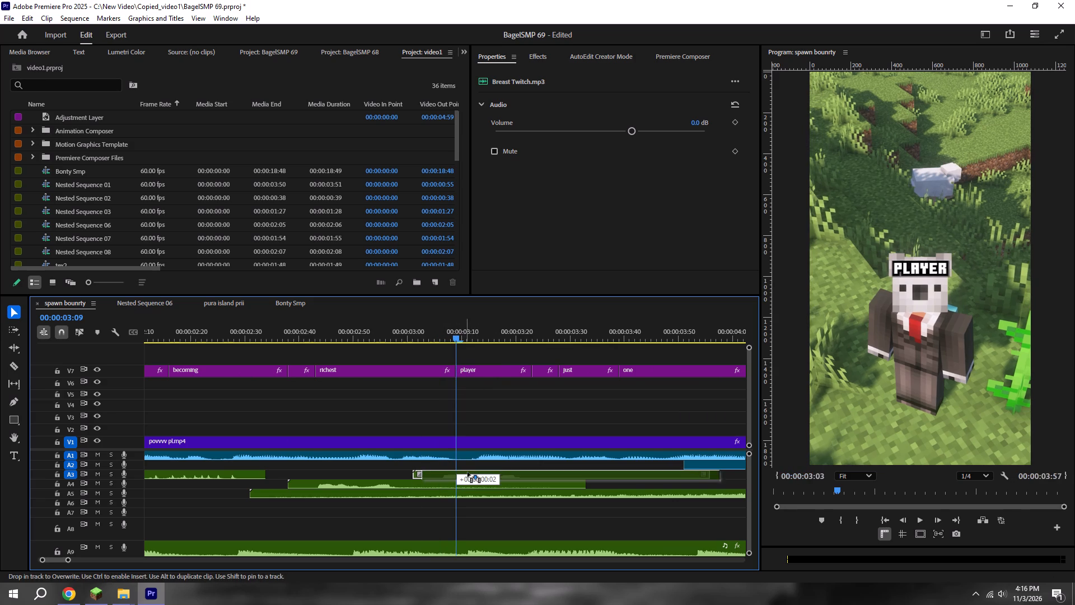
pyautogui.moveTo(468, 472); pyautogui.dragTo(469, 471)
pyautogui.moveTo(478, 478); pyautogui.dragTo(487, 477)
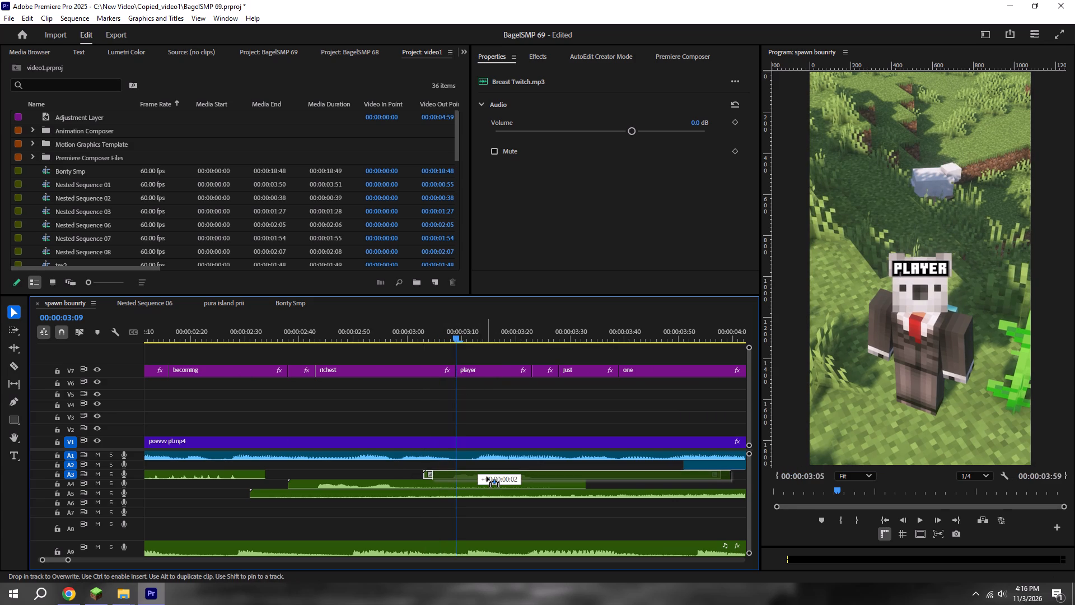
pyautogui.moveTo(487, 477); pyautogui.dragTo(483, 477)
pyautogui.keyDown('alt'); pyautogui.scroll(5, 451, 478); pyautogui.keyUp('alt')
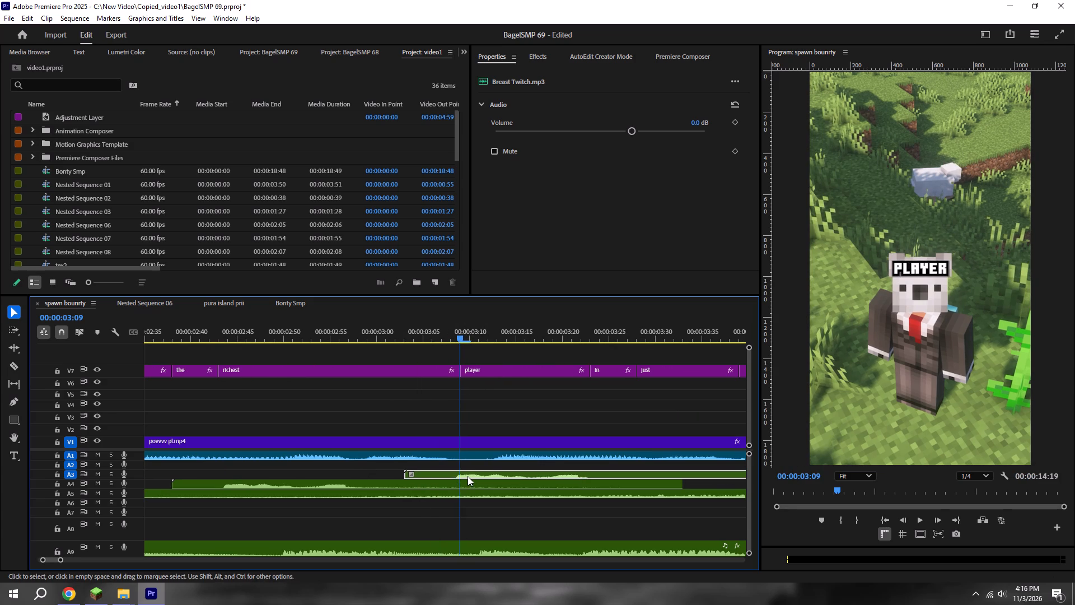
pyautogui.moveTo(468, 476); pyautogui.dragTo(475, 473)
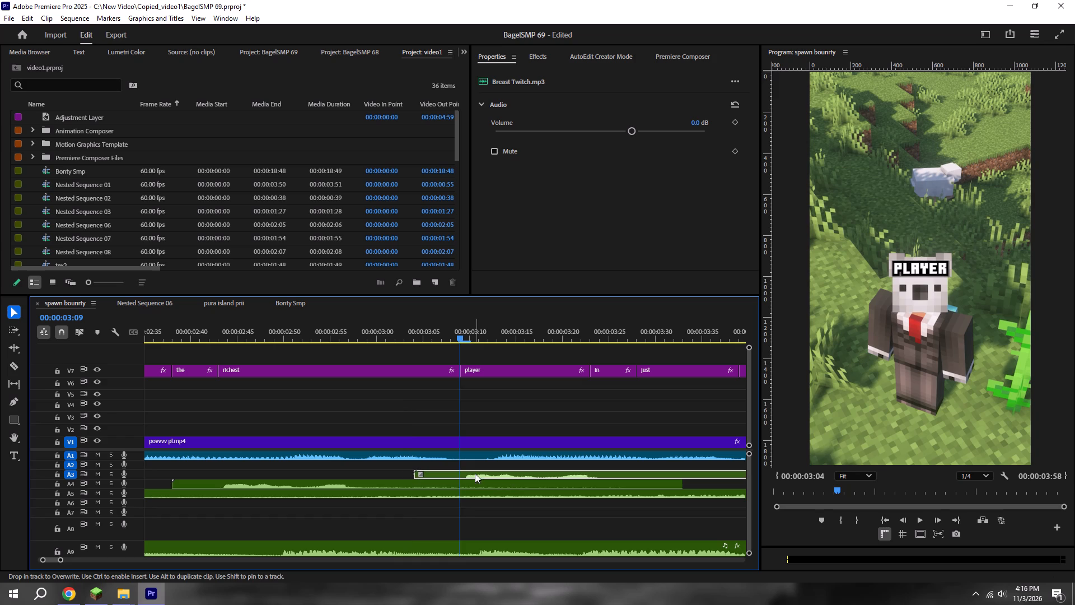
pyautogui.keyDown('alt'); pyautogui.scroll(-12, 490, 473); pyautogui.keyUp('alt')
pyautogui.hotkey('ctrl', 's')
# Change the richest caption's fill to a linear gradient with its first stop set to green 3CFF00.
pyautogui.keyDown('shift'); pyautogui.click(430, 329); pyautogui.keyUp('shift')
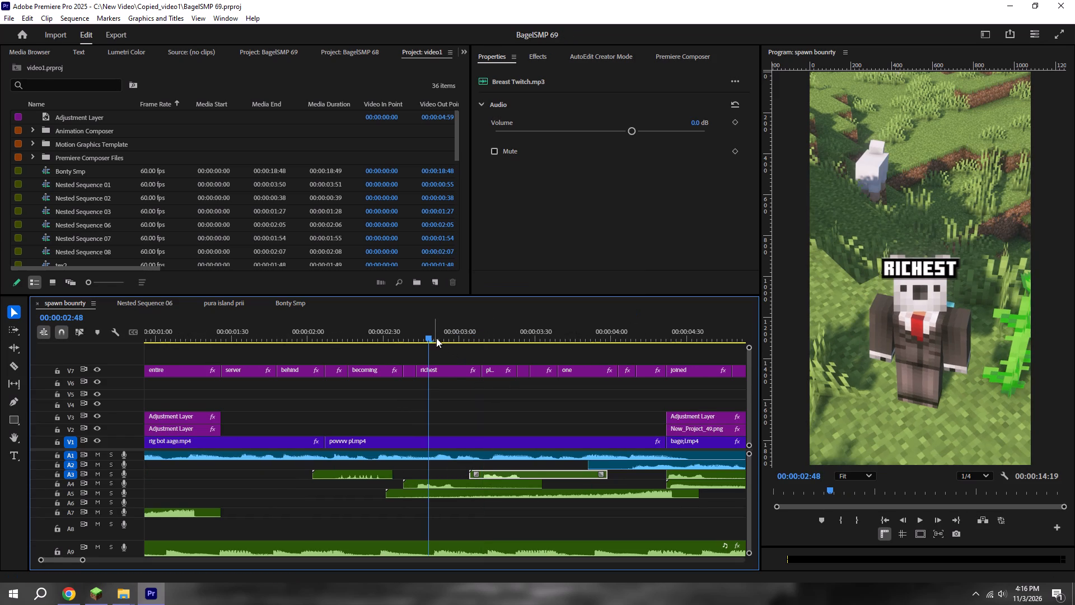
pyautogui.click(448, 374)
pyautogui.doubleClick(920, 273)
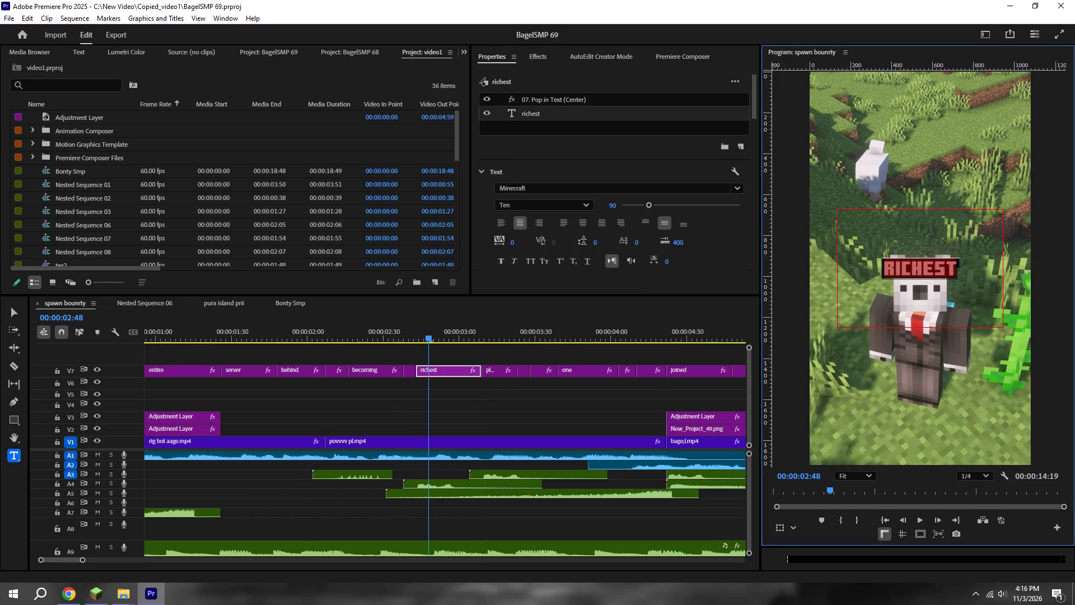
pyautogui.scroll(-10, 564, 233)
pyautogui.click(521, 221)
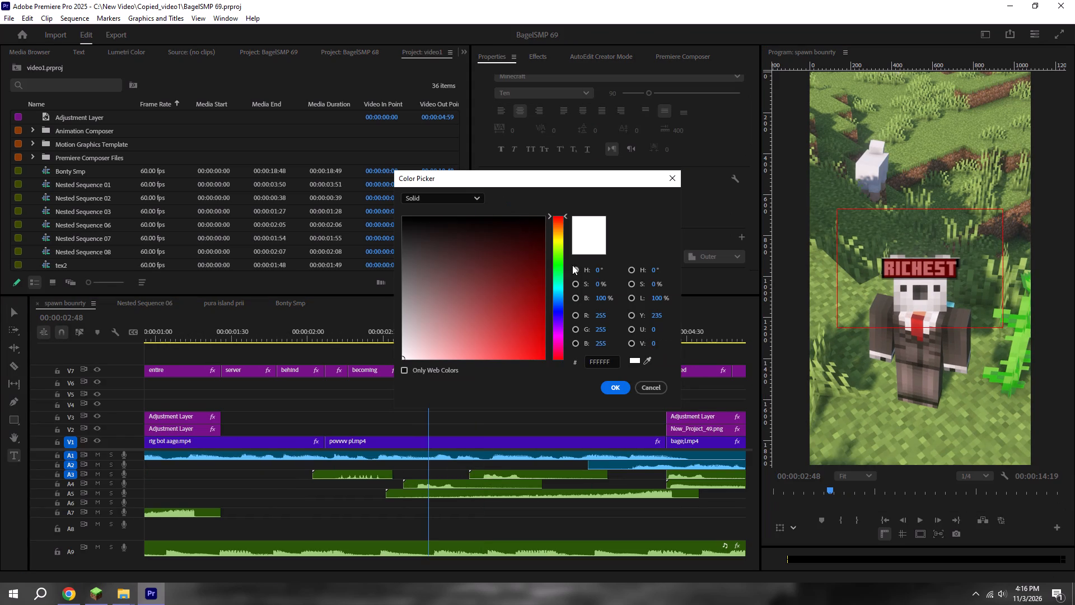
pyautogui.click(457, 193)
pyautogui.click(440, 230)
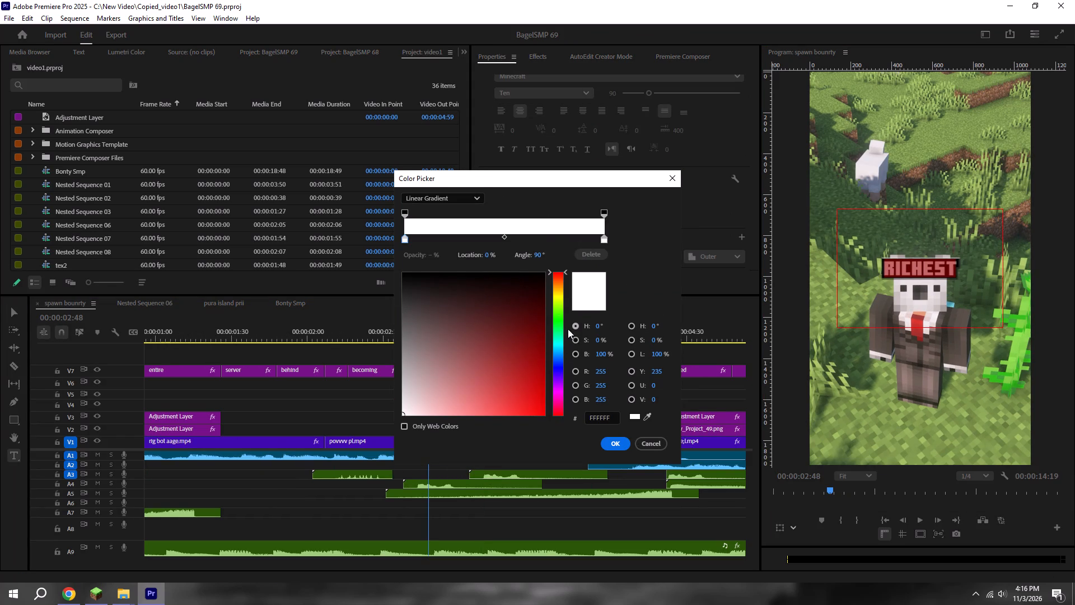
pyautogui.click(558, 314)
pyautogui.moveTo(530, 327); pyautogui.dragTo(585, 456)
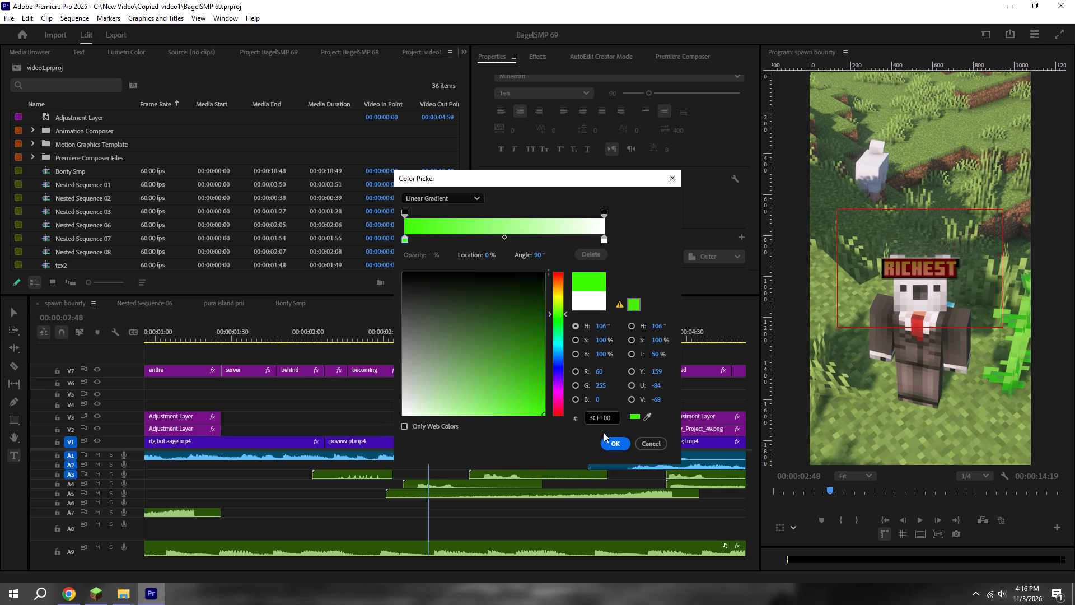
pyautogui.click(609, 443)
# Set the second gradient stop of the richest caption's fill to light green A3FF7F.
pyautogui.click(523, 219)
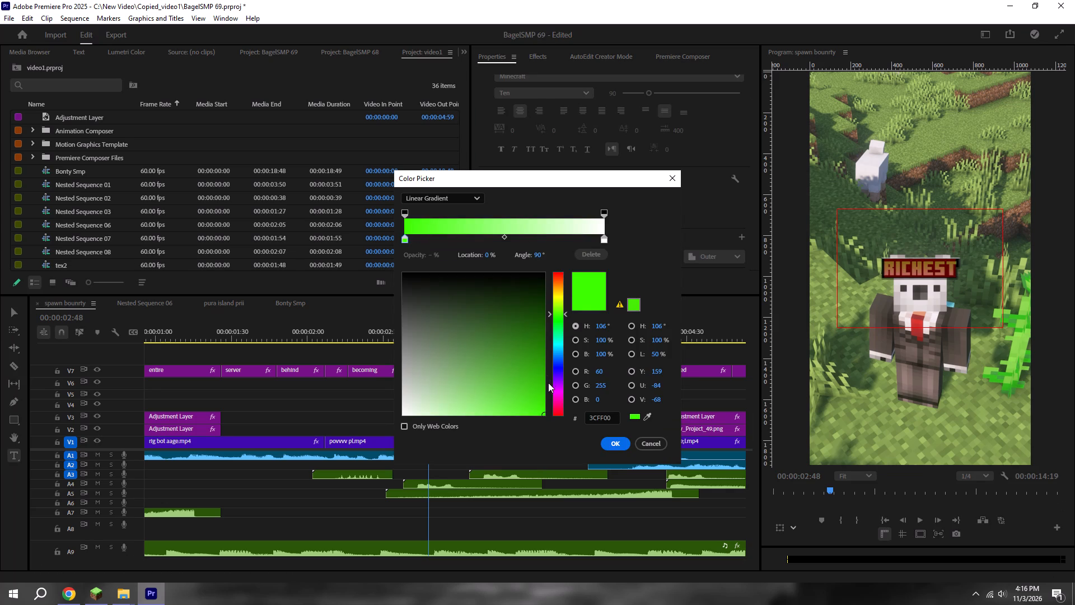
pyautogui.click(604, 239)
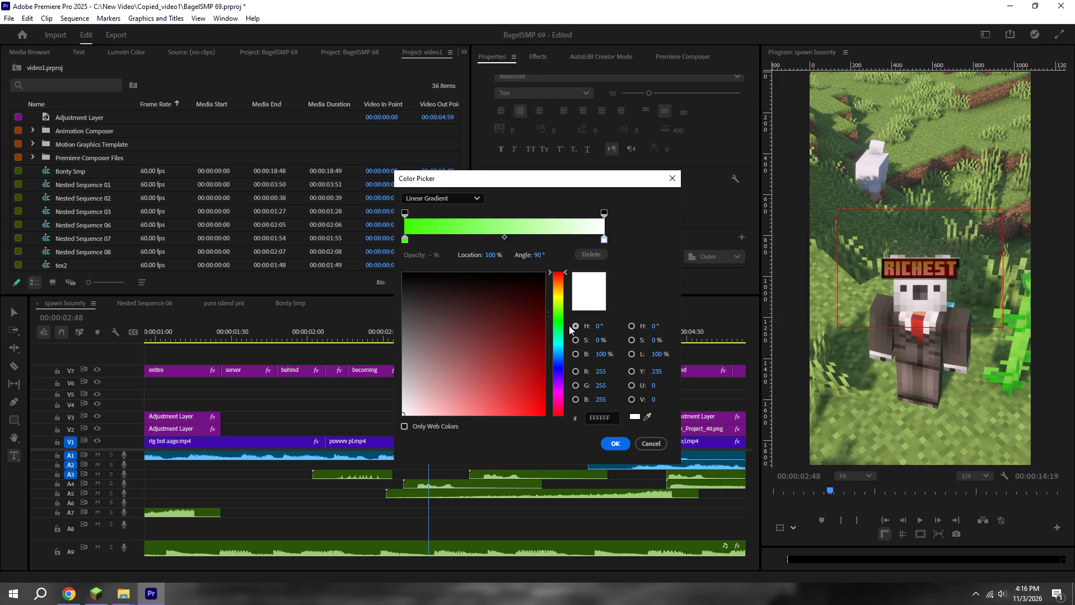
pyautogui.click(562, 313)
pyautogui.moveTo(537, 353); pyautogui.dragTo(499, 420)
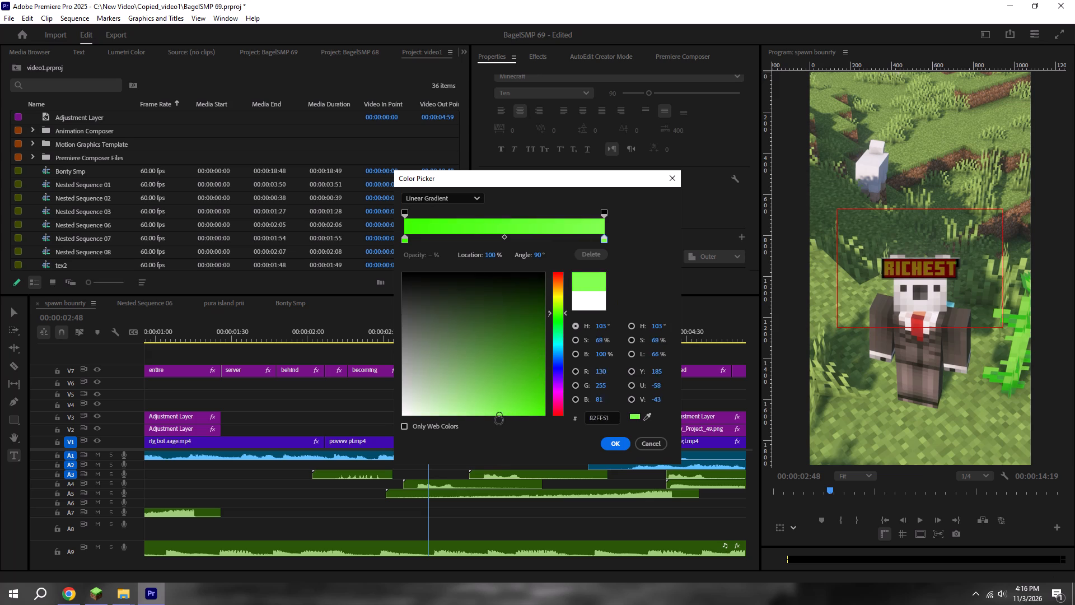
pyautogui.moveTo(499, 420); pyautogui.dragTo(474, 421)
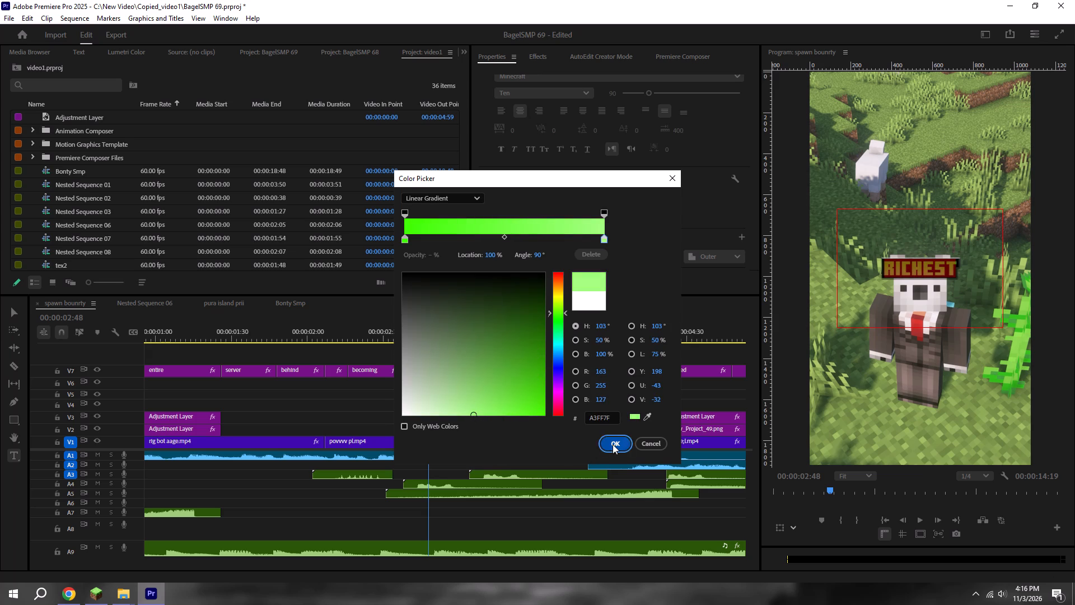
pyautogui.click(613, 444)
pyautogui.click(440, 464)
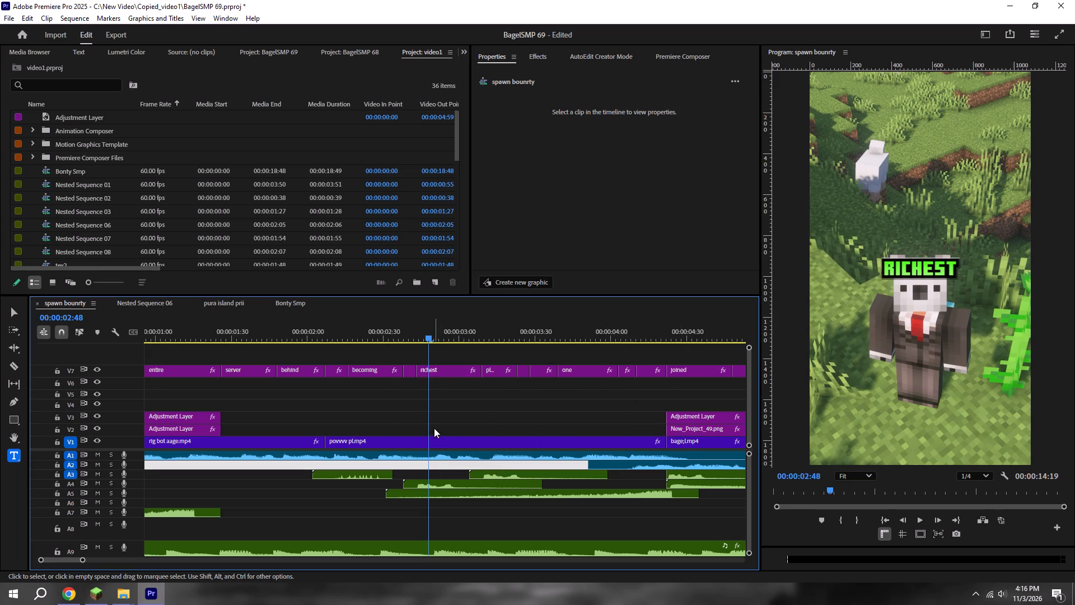
# Replay the section around the richest and player captions to examine the green caption with its sounds.
pyautogui.keyDown('shift'); pyautogui.click(395, 331); pyautogui.keyUp('shift')
pyautogui.press('space')
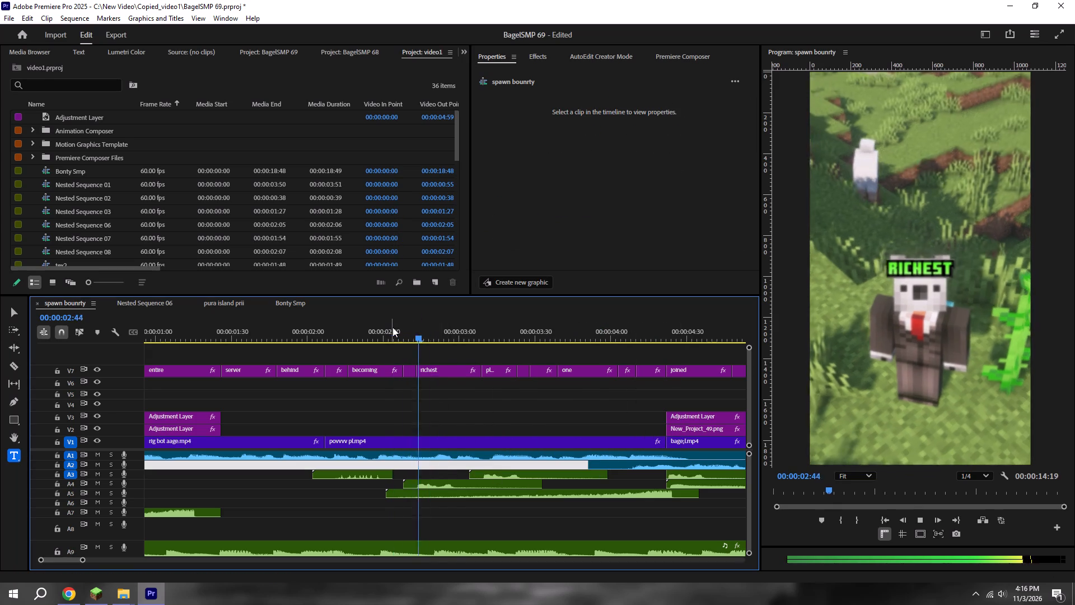
pyautogui.press('space')
pyautogui.moveTo(495, 330); pyautogui.dragTo(413, 319)
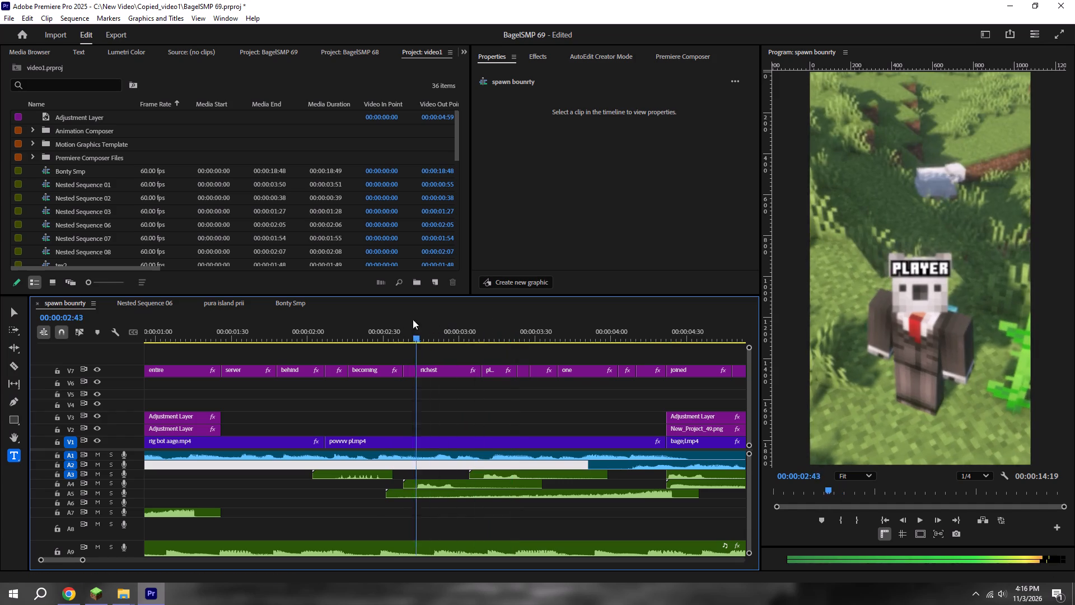
pyautogui.moveTo(413, 319); pyautogui.dragTo(300, 292)
pyautogui.press('space')
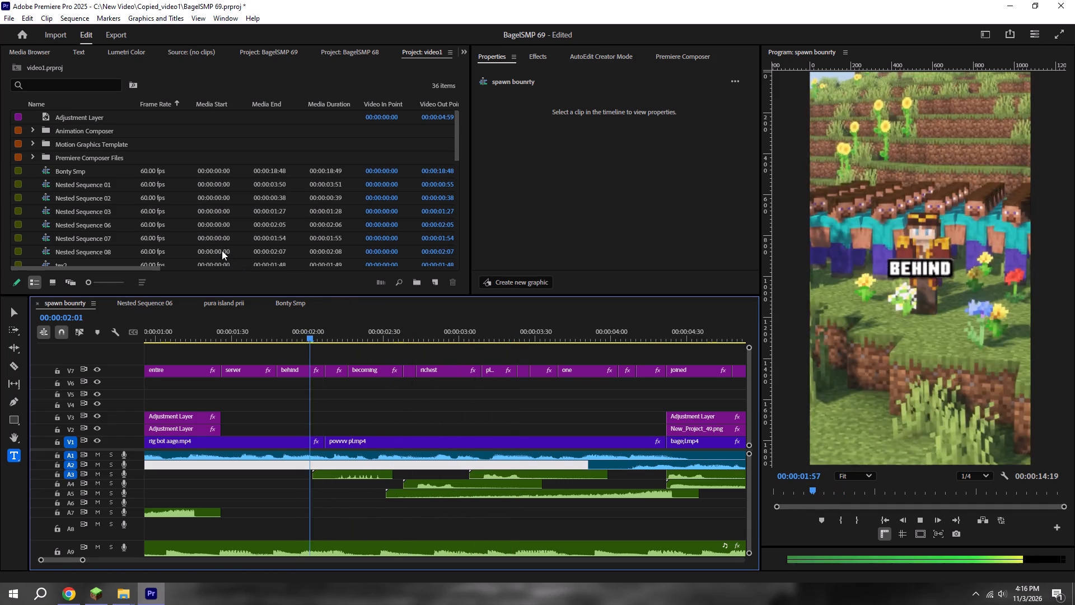
pyautogui.press('space')
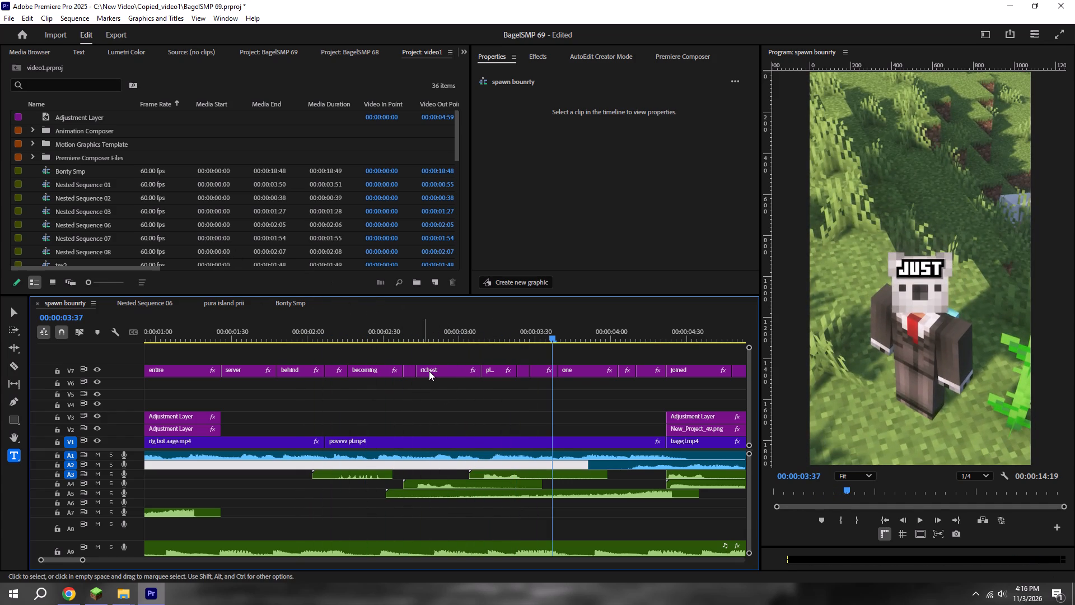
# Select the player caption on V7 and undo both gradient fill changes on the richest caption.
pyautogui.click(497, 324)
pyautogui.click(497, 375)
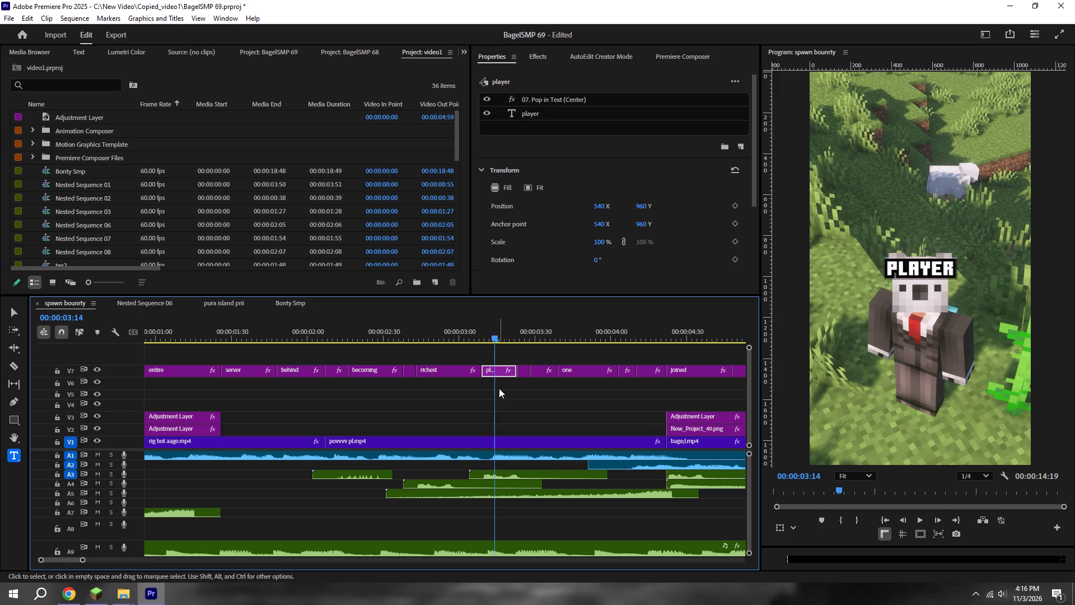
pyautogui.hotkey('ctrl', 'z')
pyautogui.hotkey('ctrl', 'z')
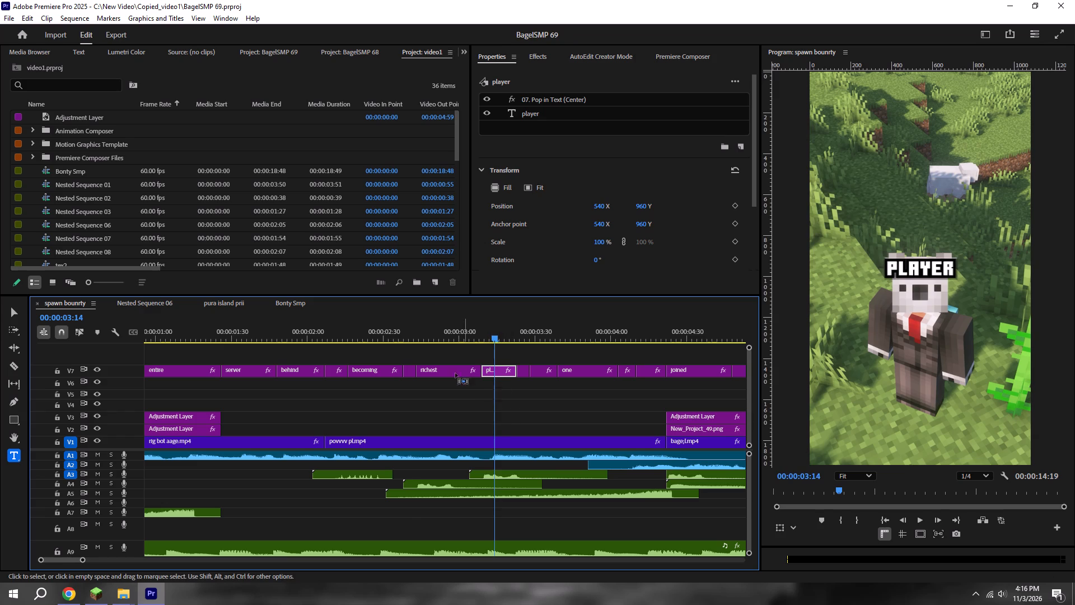
# Replay from the richest caption into the bagel clip to judge the Breast Twitch.mp3 sounds.
pyautogui.moveTo(414, 340); pyautogui.dragTo(408, 338)
pyautogui.press('space')
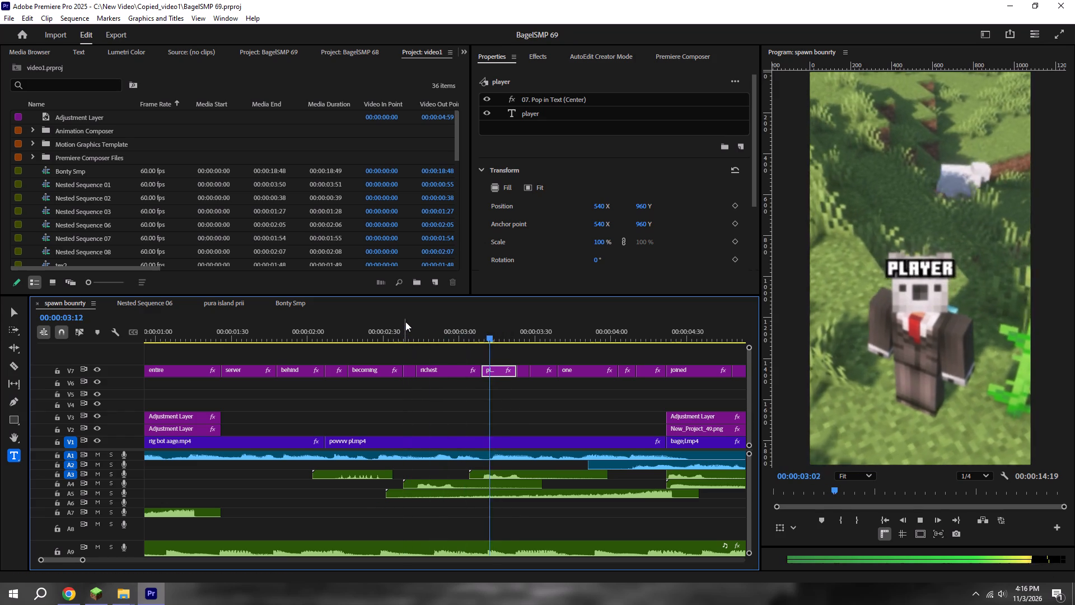
pyautogui.press('space')
pyautogui.keyDown('alt'); pyautogui.scroll(-11, 405, 322); pyautogui.keyUp('alt')
pyautogui.moveTo(269, 336); pyautogui.dragTo(259, 336)
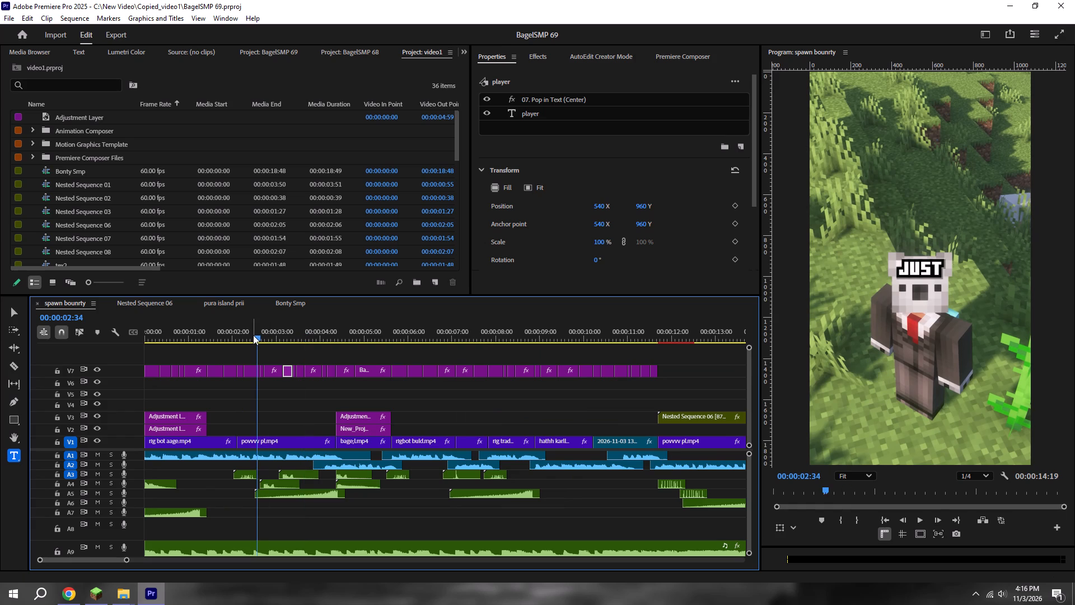
pyautogui.press('space')
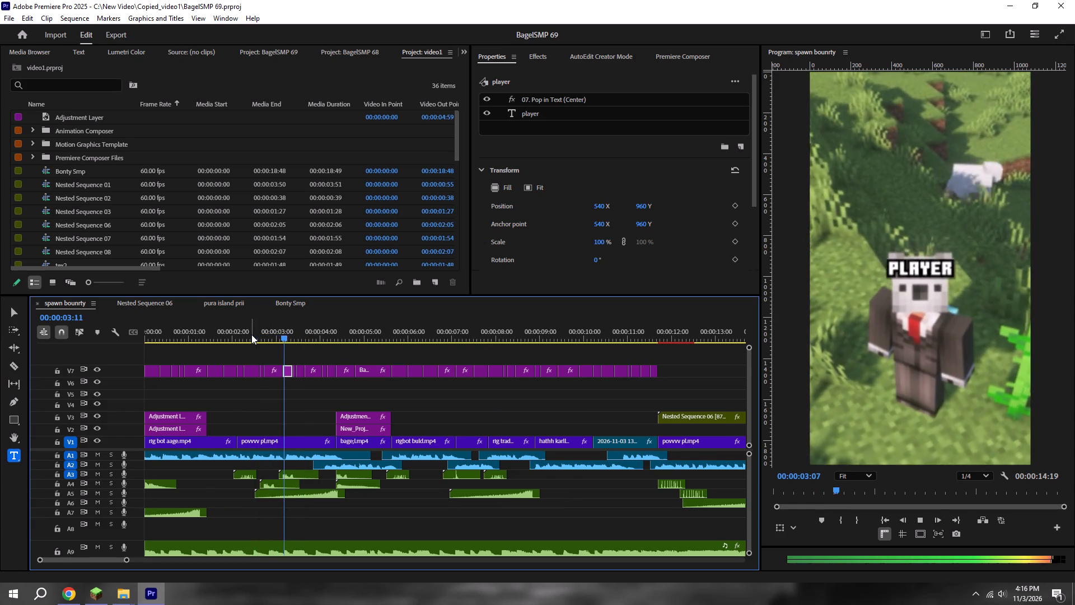
pyautogui.press('space')
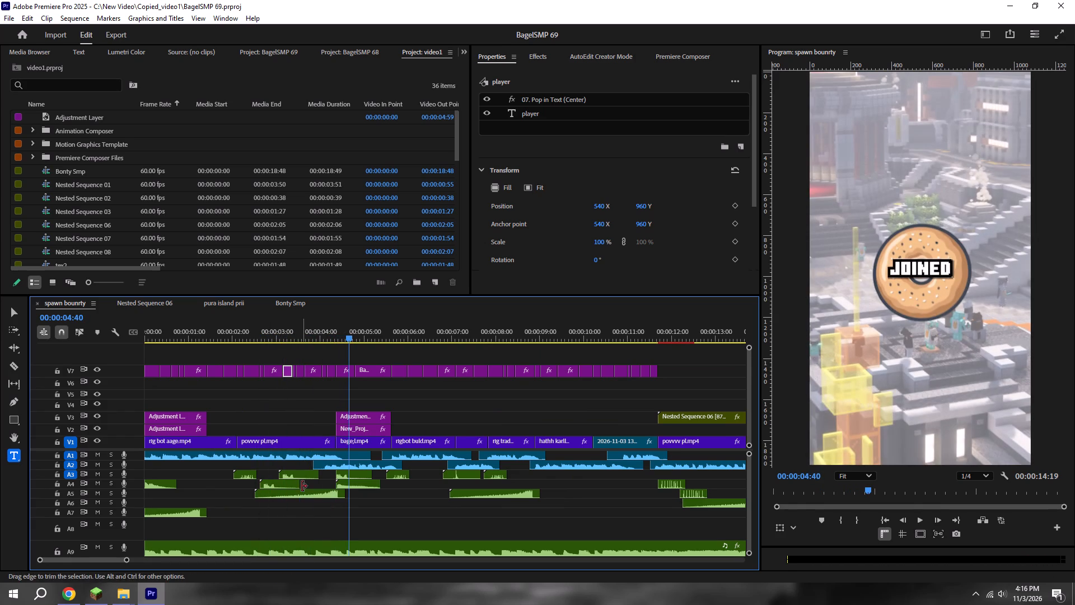
# Delete both Breast Twitch.mp3 clips on A3 and A4 beneath the first povvvv pl clip and save the project.
pyautogui.moveTo(315, 484); pyautogui.dragTo(290, 475)
pyautogui.press('BackSpace')
pyautogui.hotkey('ctrl', 's')
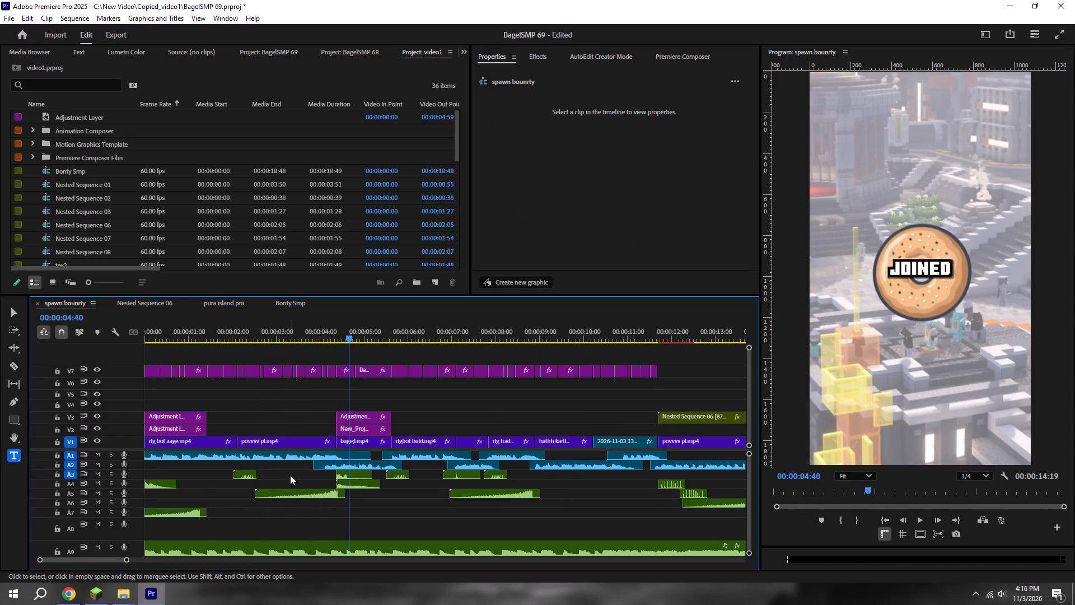
pyautogui.keyDown('alt'); pyautogui.scroll(-6, 291, 475); pyautogui.keyUp('alt')
pyautogui.hotkey('ctrl', 's')
# Replay spawn bounrty from the start to review the opening captions and sounds.
pyautogui.click(884, 521)
pyautogui.press('space')
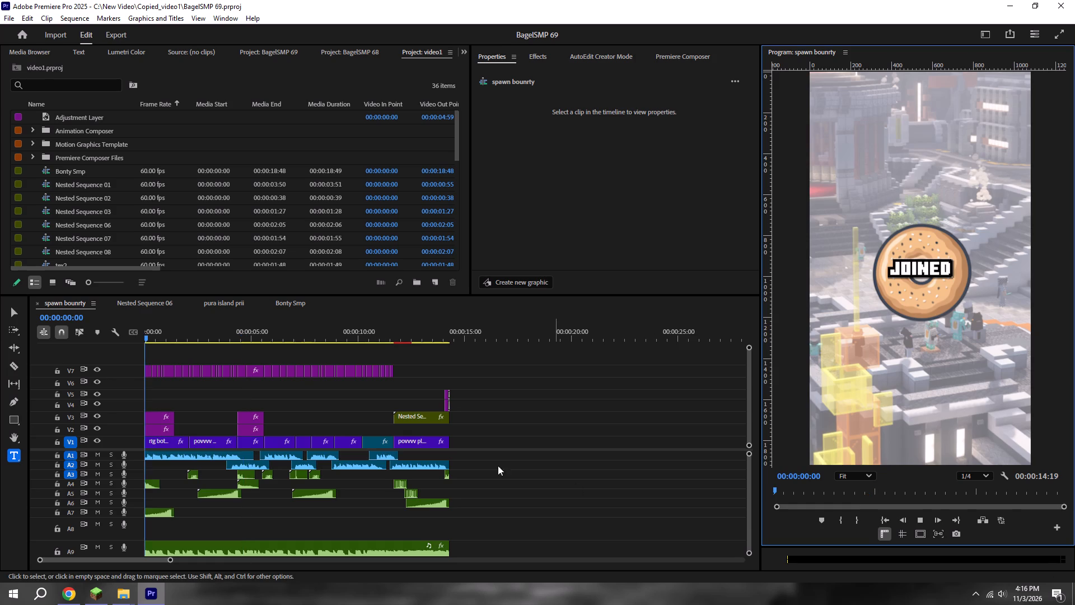
pyautogui.keyDown('alt'); pyautogui.scroll(11, 367, 445); pyautogui.keyUp('alt')
pyautogui.press('space')
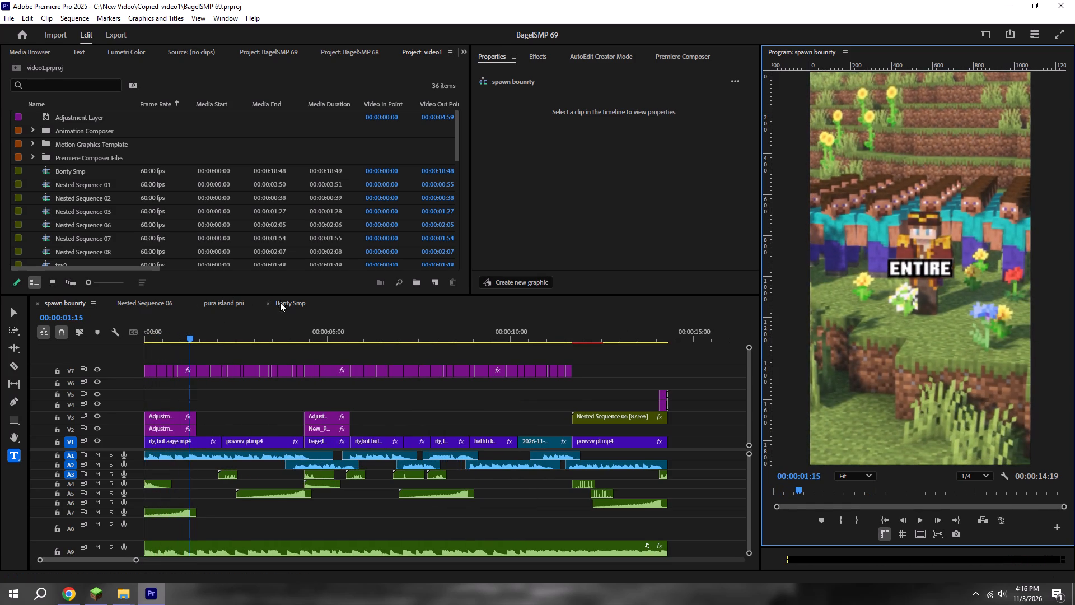
# Copy the levelup.mp3 clip on A3 near the end of pura island prii and return to spawn bounrty.
pyautogui.click(241, 305)
pyautogui.scroll(-6, 568, 460)
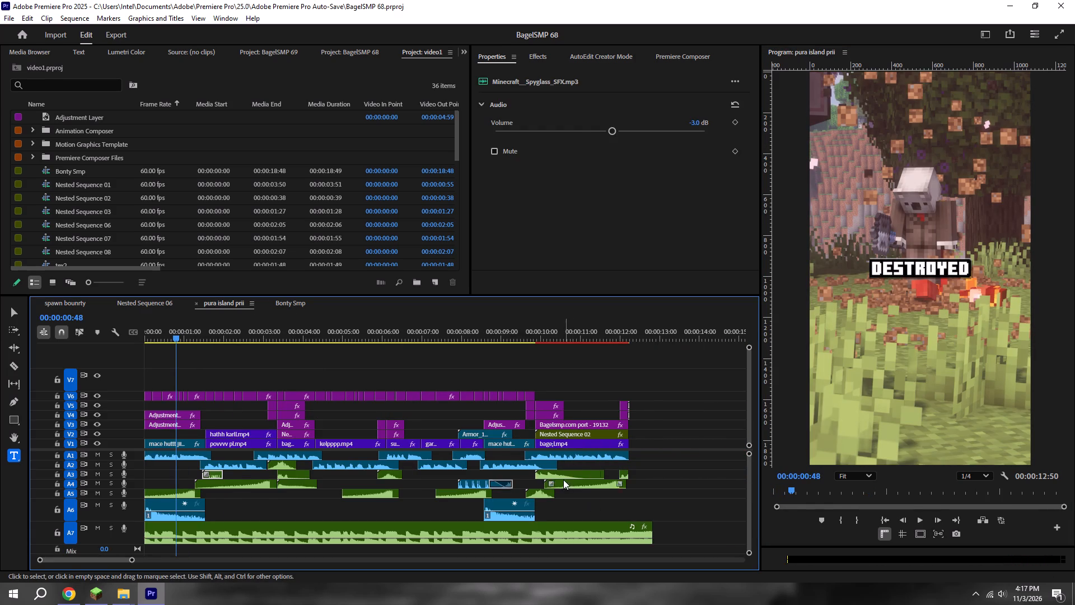
pyautogui.click(563, 477)
pyautogui.hotkey('ctrl', 'c')
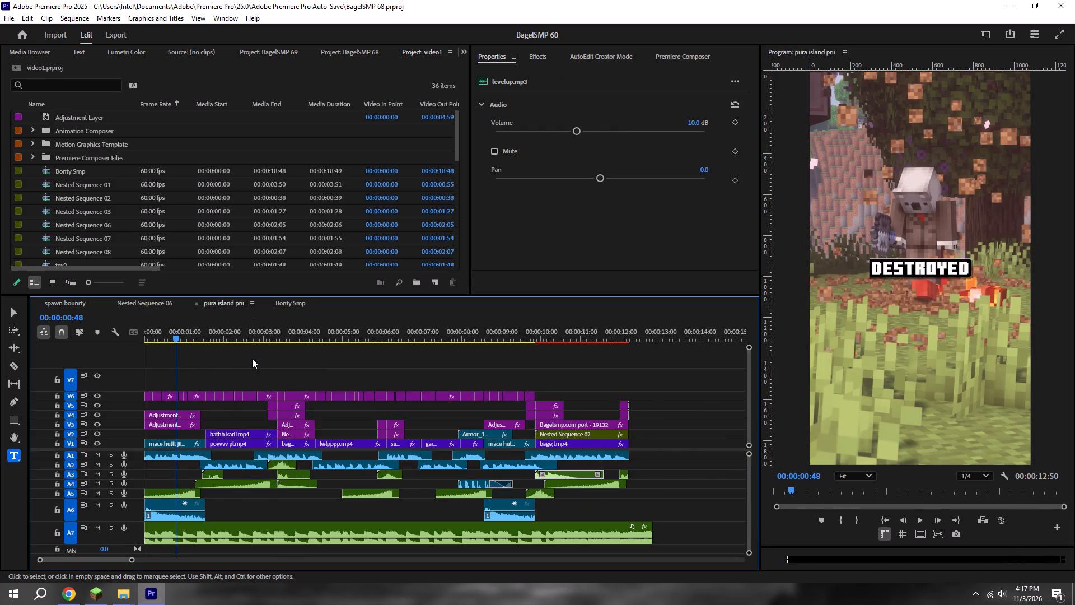
pyautogui.click(72, 303)
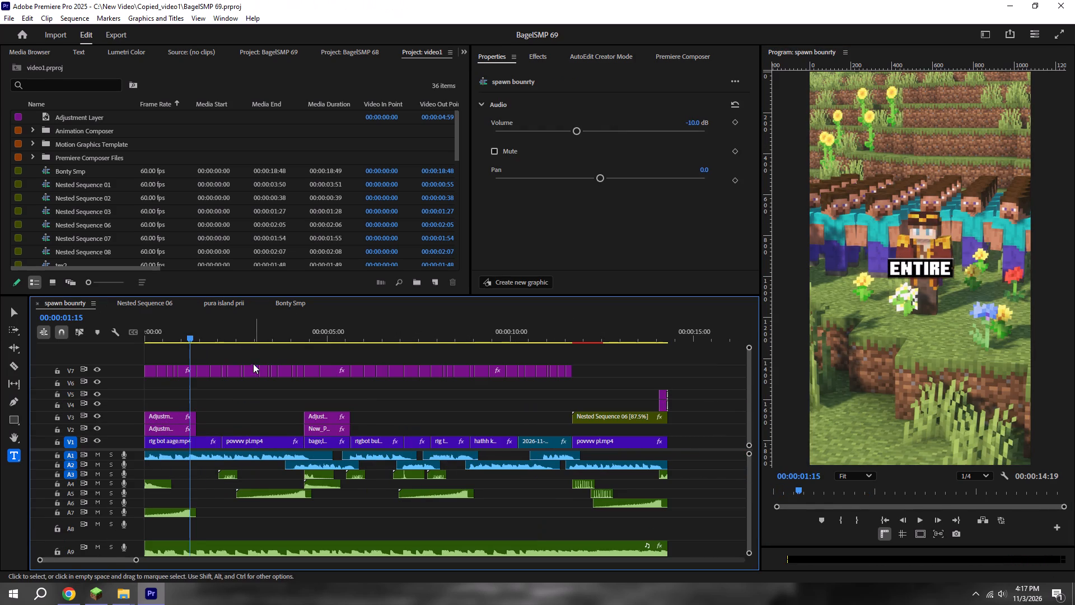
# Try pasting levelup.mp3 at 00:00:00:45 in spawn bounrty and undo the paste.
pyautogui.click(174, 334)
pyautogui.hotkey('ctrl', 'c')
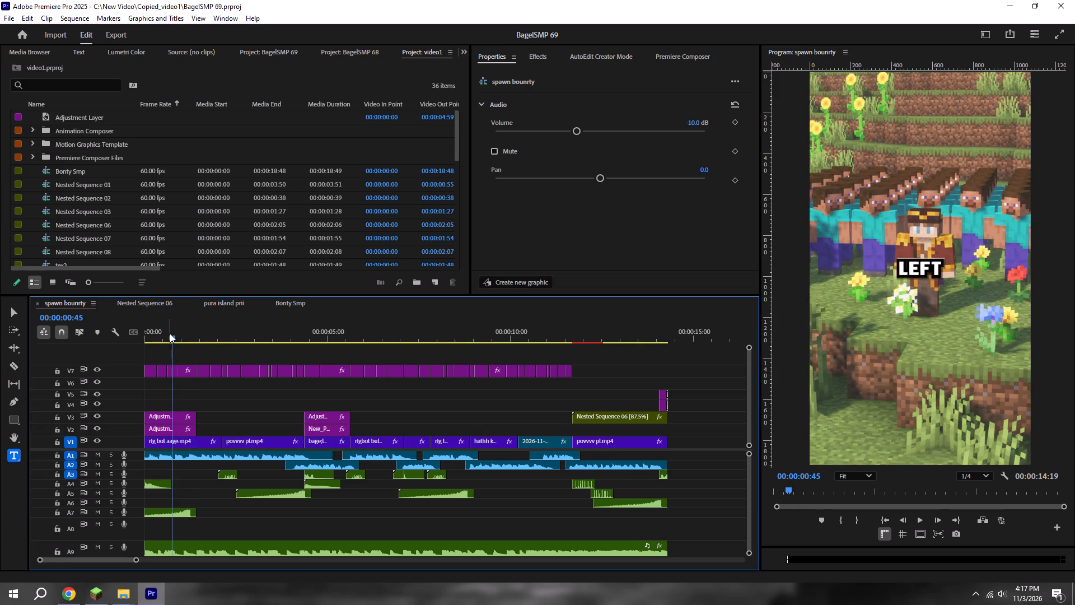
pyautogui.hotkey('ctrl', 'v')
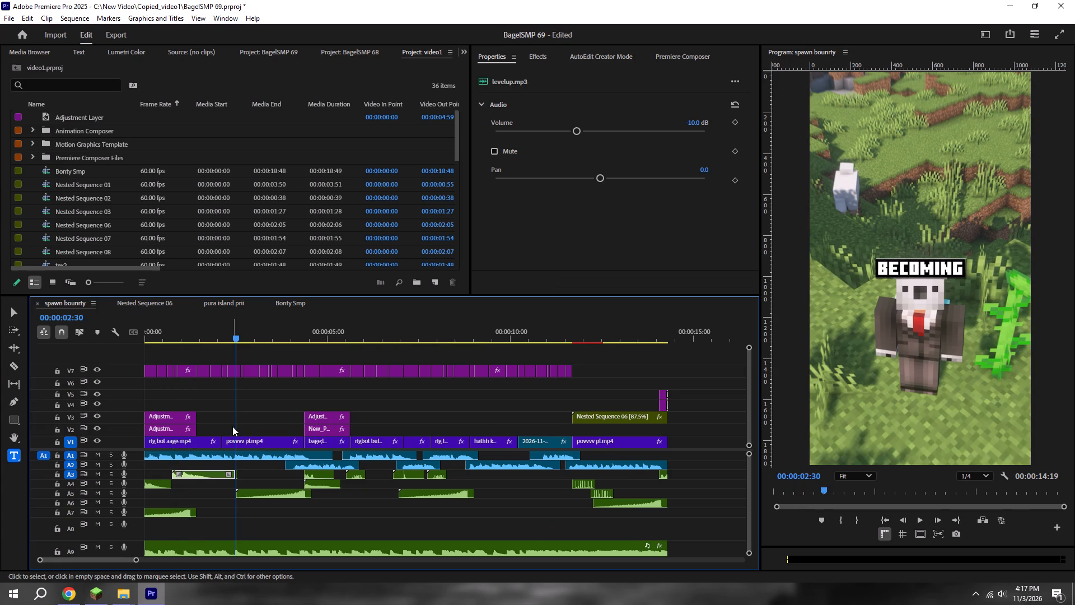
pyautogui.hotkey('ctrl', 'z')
# Paste levelup.mp3, place it on A7 starting at 00:00:02:43 beneath the richest caption, and save the project.
pyautogui.click(437, 339)
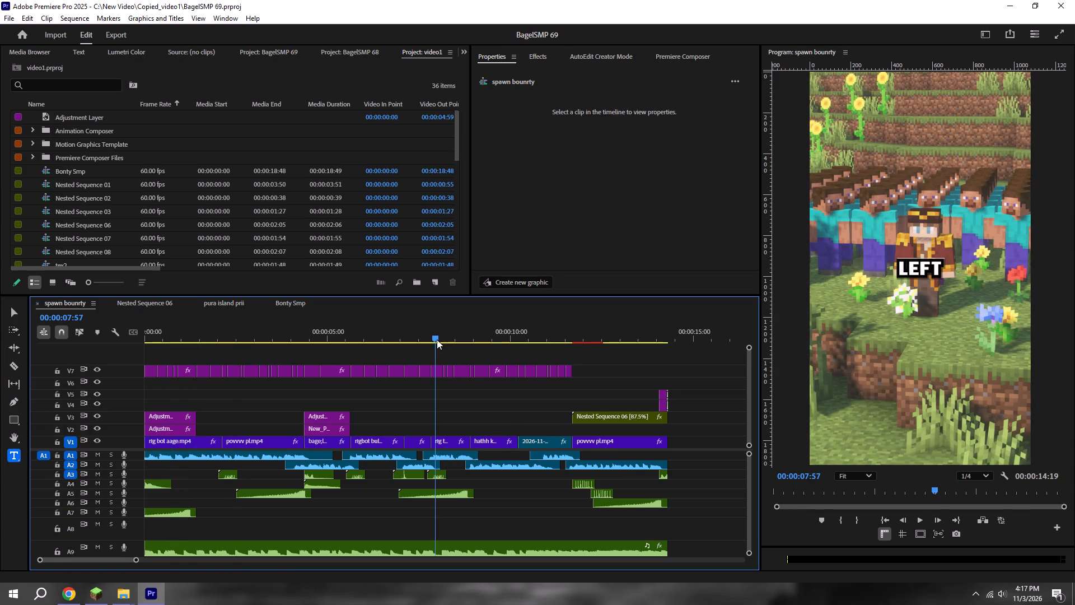
pyautogui.moveTo(437, 339); pyautogui.dragTo(468, 340)
pyautogui.moveTo(442, 331); pyautogui.dragTo(461, 331)
pyautogui.click(457, 331)
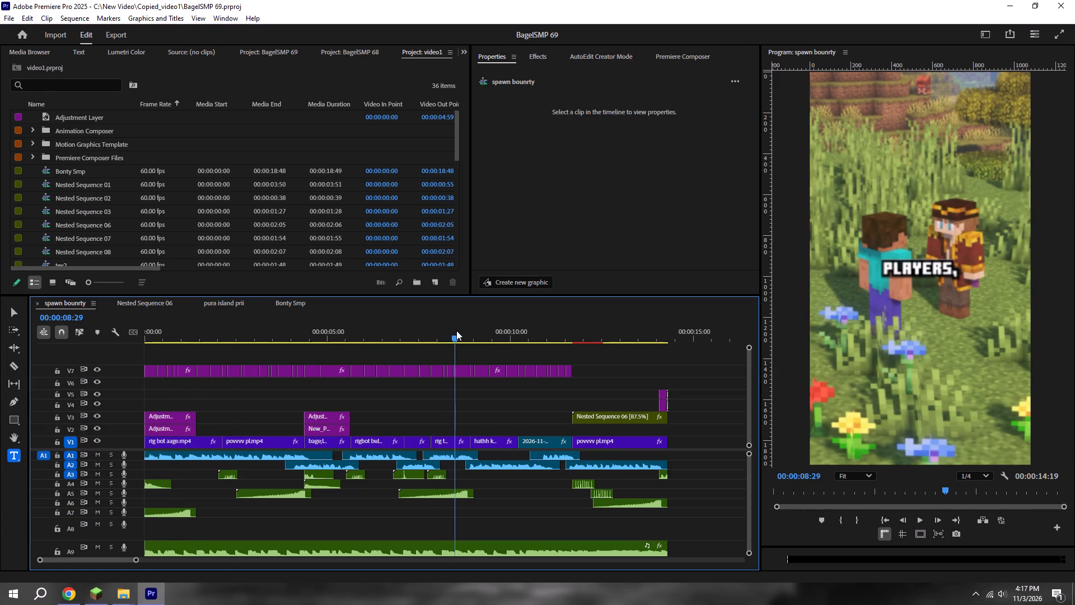
pyautogui.hotkey('ctrl', 'v')
pyautogui.moveTo(493, 479); pyautogui.dragTo(364, 490)
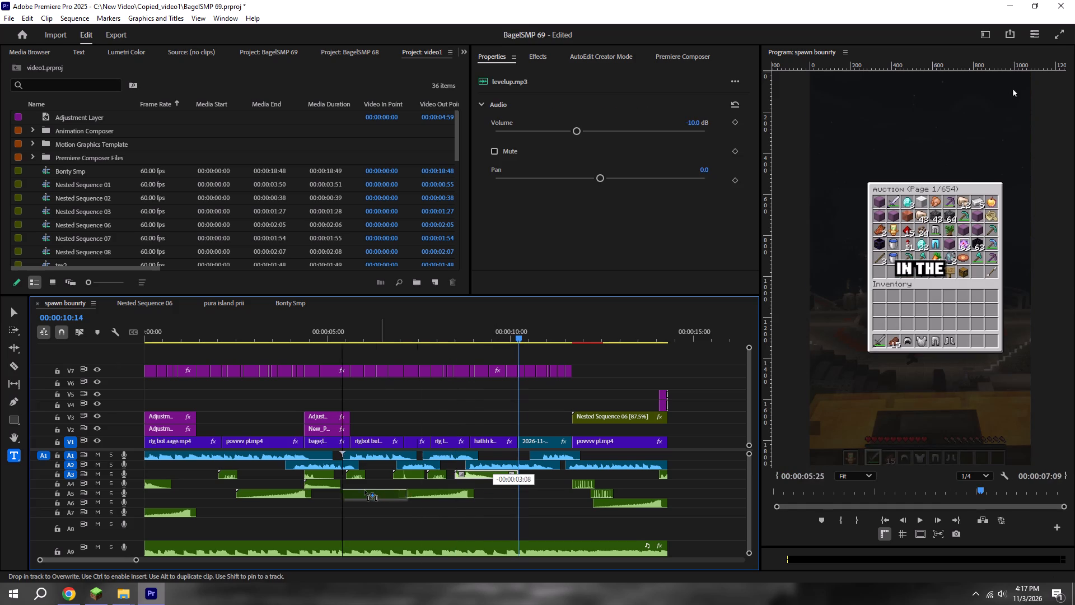
pyautogui.moveTo(364, 490); pyautogui.dragTo(280, 510)
pyautogui.keyDown('alt'); pyautogui.scroll(11, 249, 462); pyautogui.keyUp('alt')
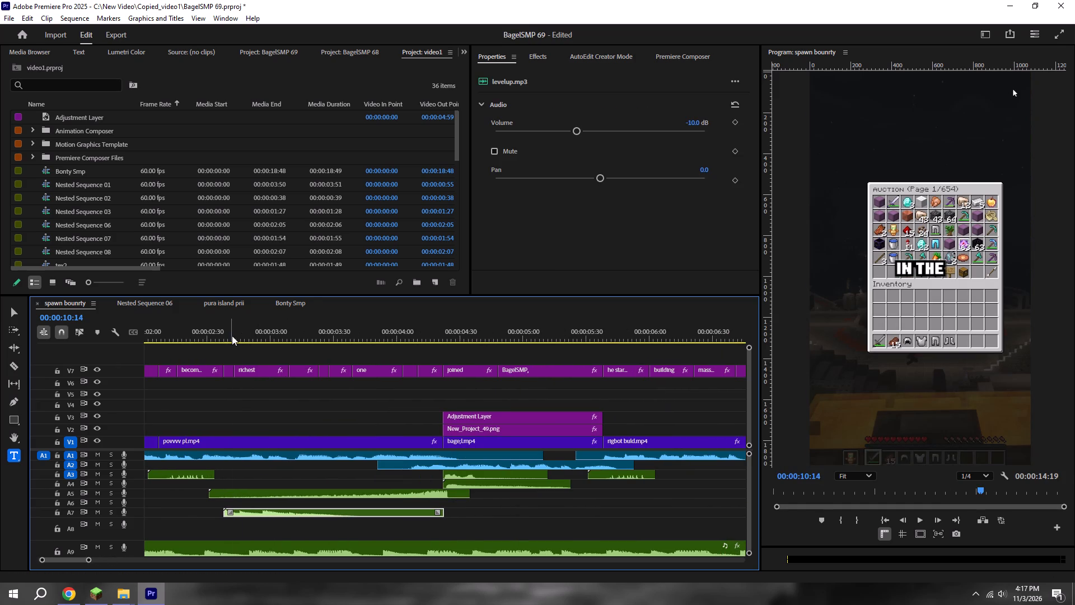
pyautogui.keyDown('shift'); pyautogui.click(232, 336); pyautogui.keyUp('shift')
pyautogui.moveTo(260, 513); pyautogui.dragTo(270, 514)
pyautogui.keyDown('alt'); pyautogui.scroll(-6, 268, 513); pyautogui.keyUp('alt')
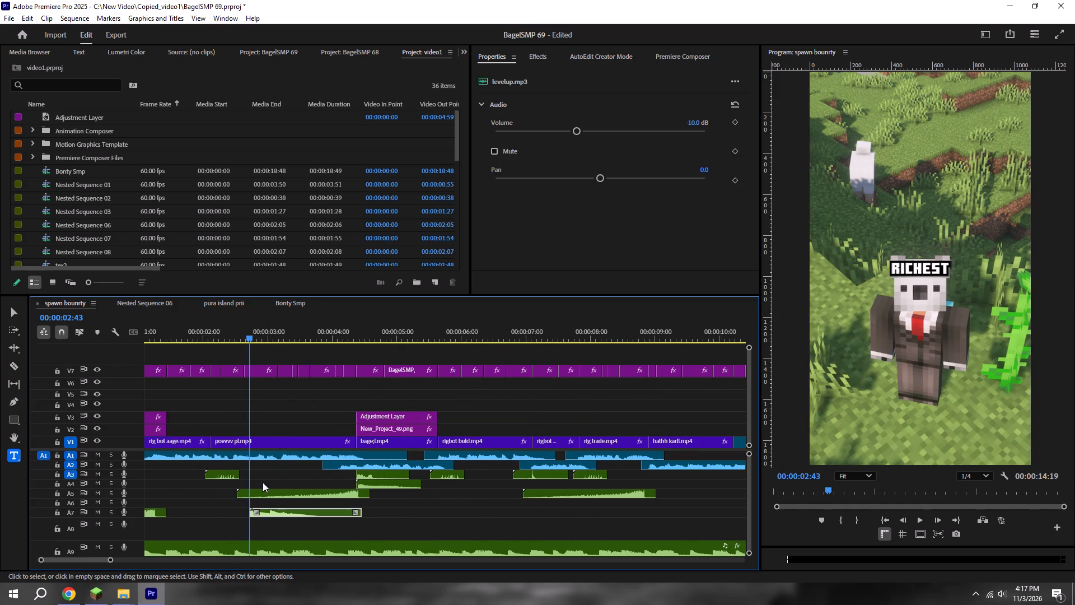
pyautogui.hotkey('ctrl', 's')
# Replay spawn bounrty from the start through the closing server IP text to check the added levelup.mp3 sound, and save.
pyautogui.moveTo(249, 326); pyautogui.dragTo(31, 326)
pyautogui.press('space')
pyautogui.keyDown('alt'); pyautogui.scroll(-6, 219, 384); pyautogui.keyUp('alt')
pyautogui.press('space')
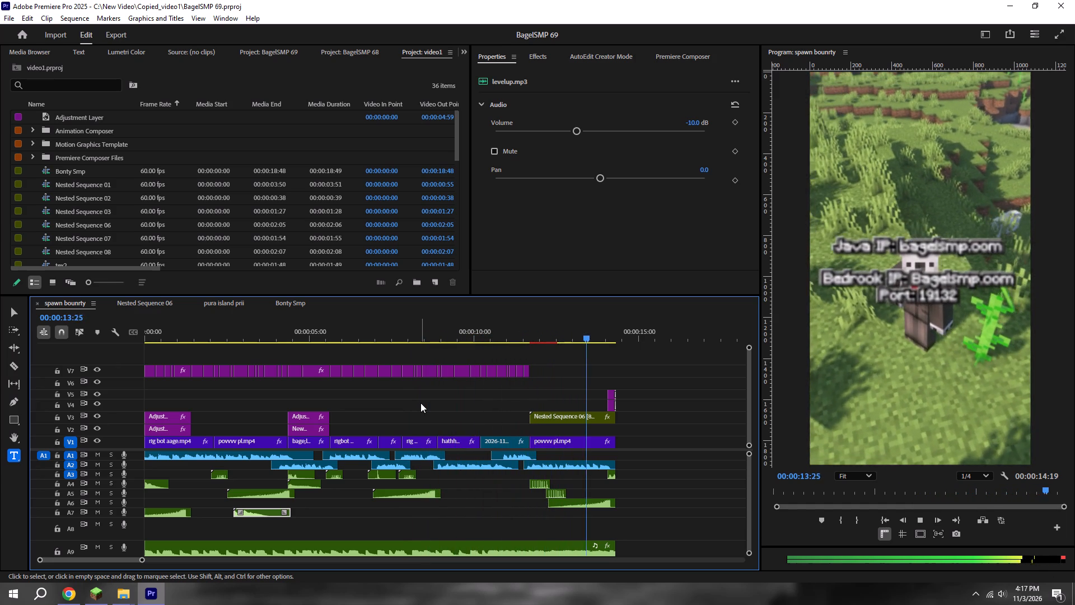
pyautogui.press('space')
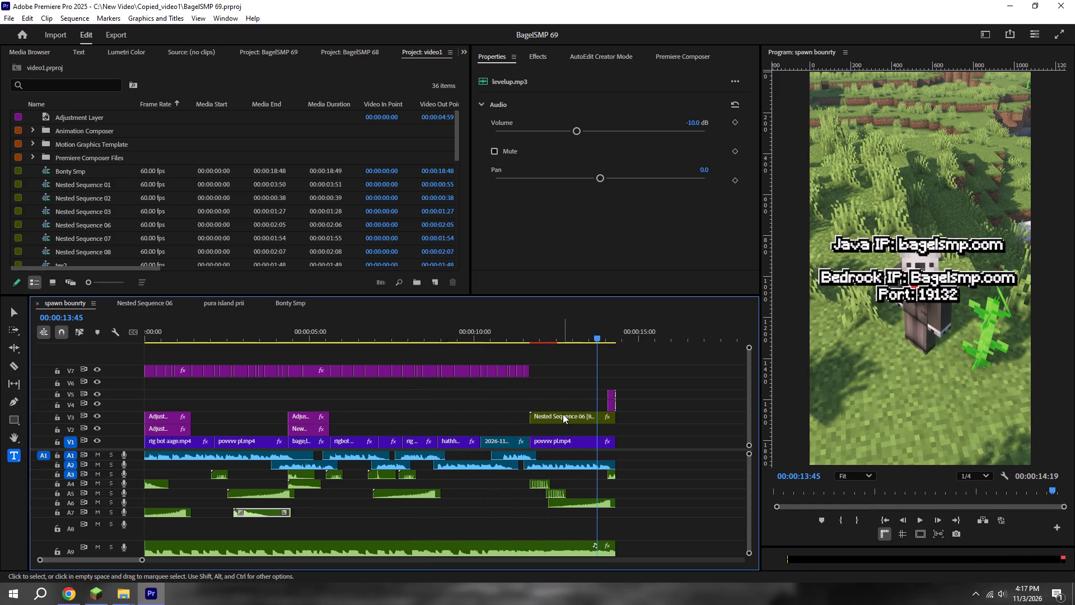
pyautogui.hotkey('ctrl', 's')
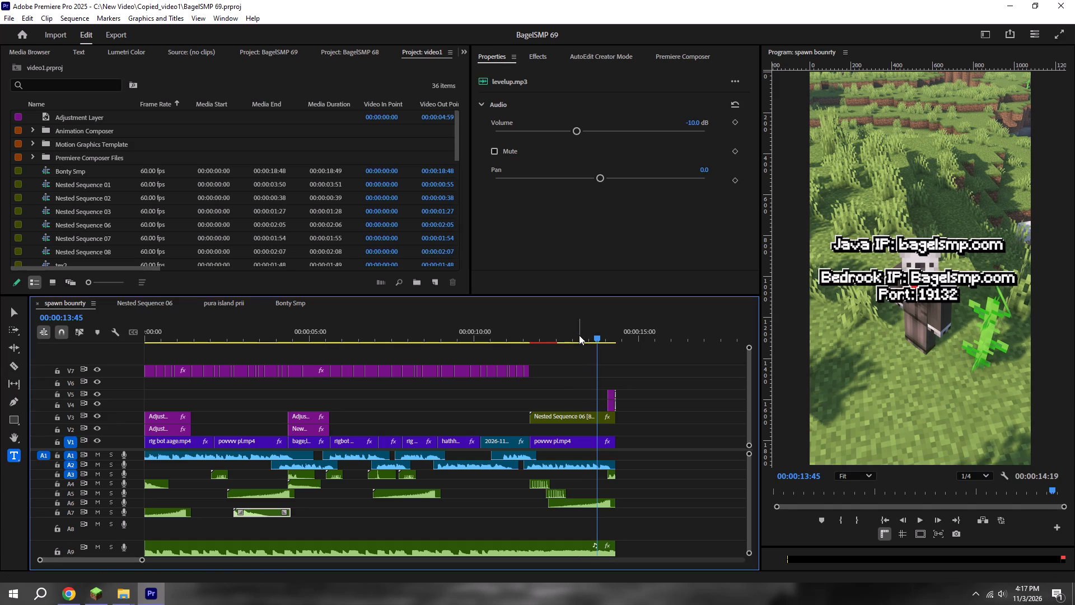
# Look through Bonty Smp, copy Nested Sequence 02 from V2 in pura island prii, and return to spawn bounrty.
pyautogui.click(579, 335)
pyautogui.click(302, 300)
pyautogui.keyDown('alt'); pyautogui.scroll(-3, 629, 393); pyautogui.keyUp('alt')
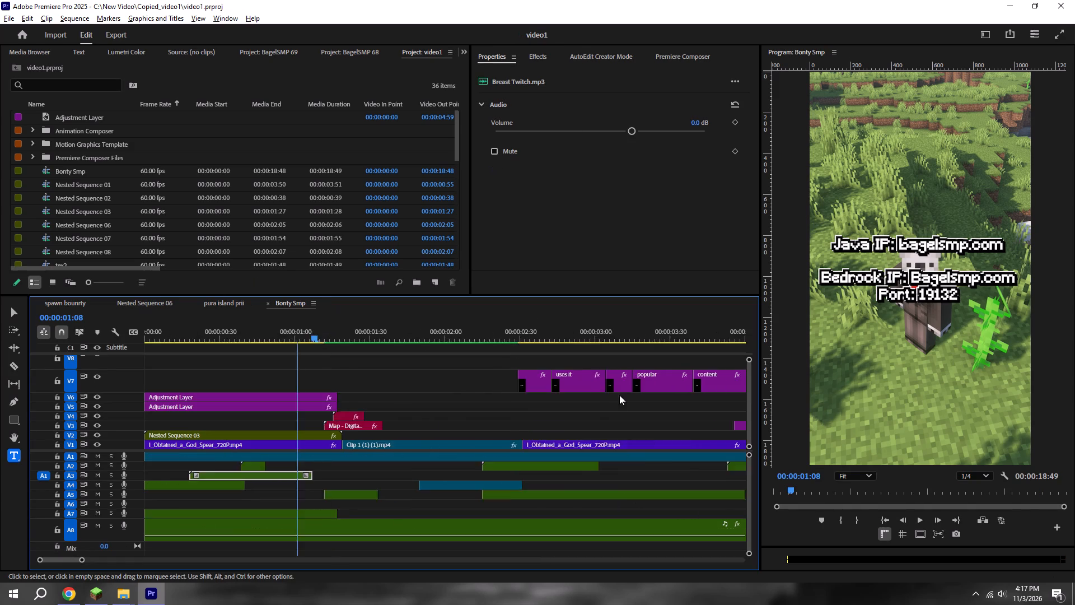
pyautogui.keyDown('alt'); pyautogui.scroll(-9, 619, 395); pyautogui.keyUp('alt')
pyautogui.click(215, 295)
pyautogui.click(216, 304)
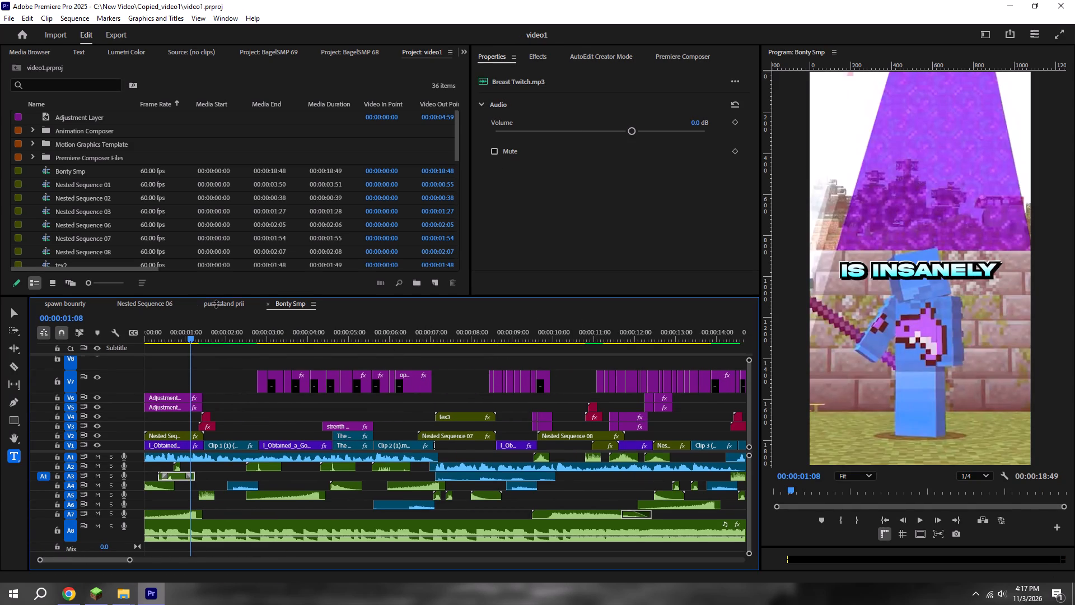
pyautogui.click(569, 433)
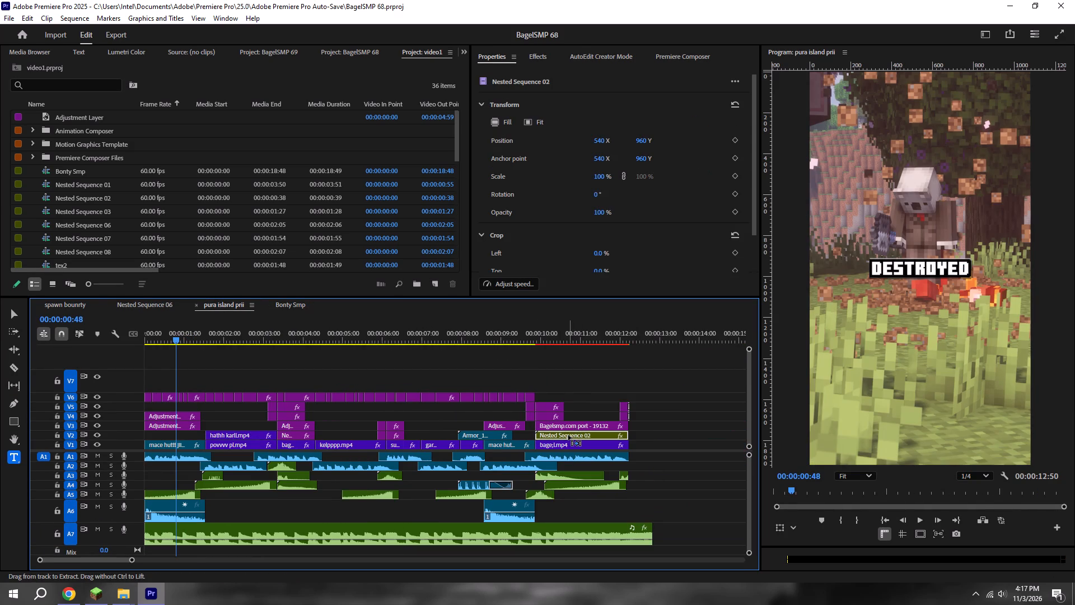
pyautogui.hotkey('ctrl', 'c')
pyautogui.click(64, 304)
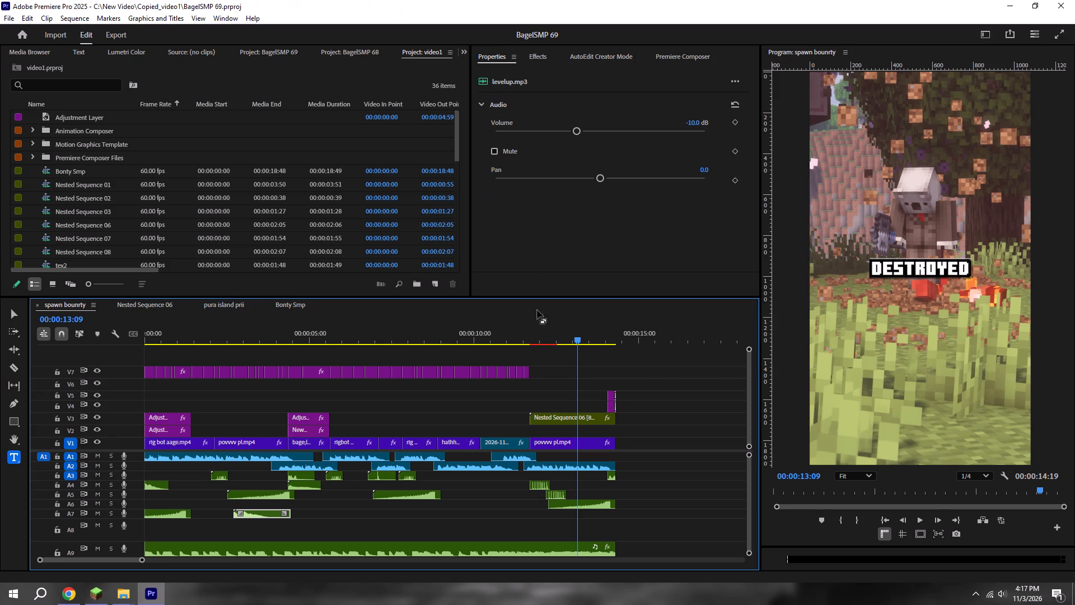
# Paste Nested Sequence 02, place it on V6 starting at 00:00:11:42, and extend it to the end of the last povvvv pl.mp4 clip.
pyautogui.moveTo(613, 307); pyautogui.dragTo(630, 312)
pyautogui.click(643, 333)
pyautogui.hotkey('ctrl', 'v')
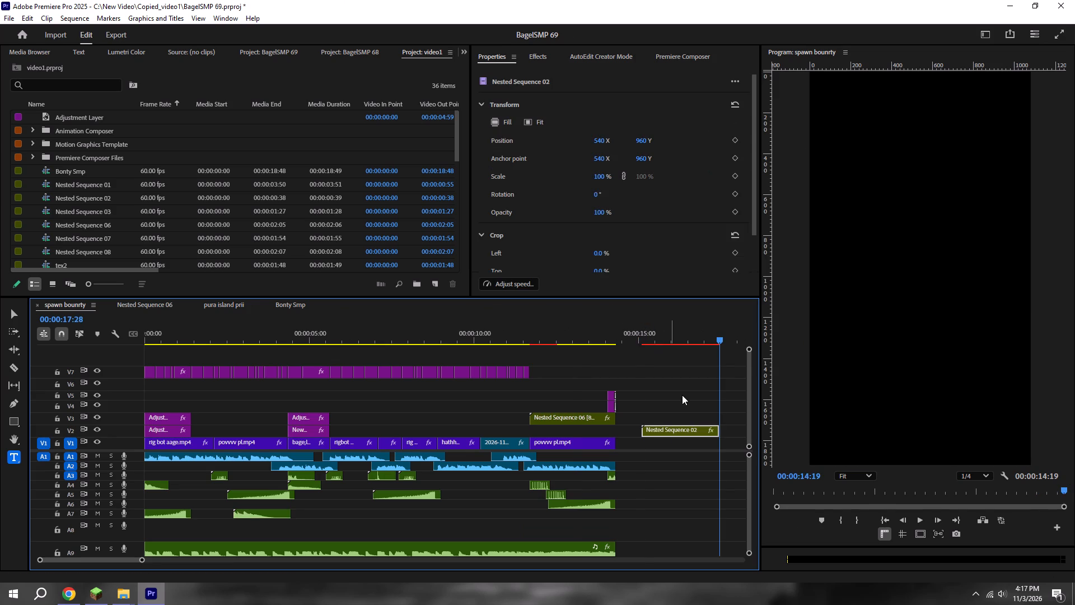
pyautogui.moveTo(657, 429); pyautogui.dragTo(543, 436)
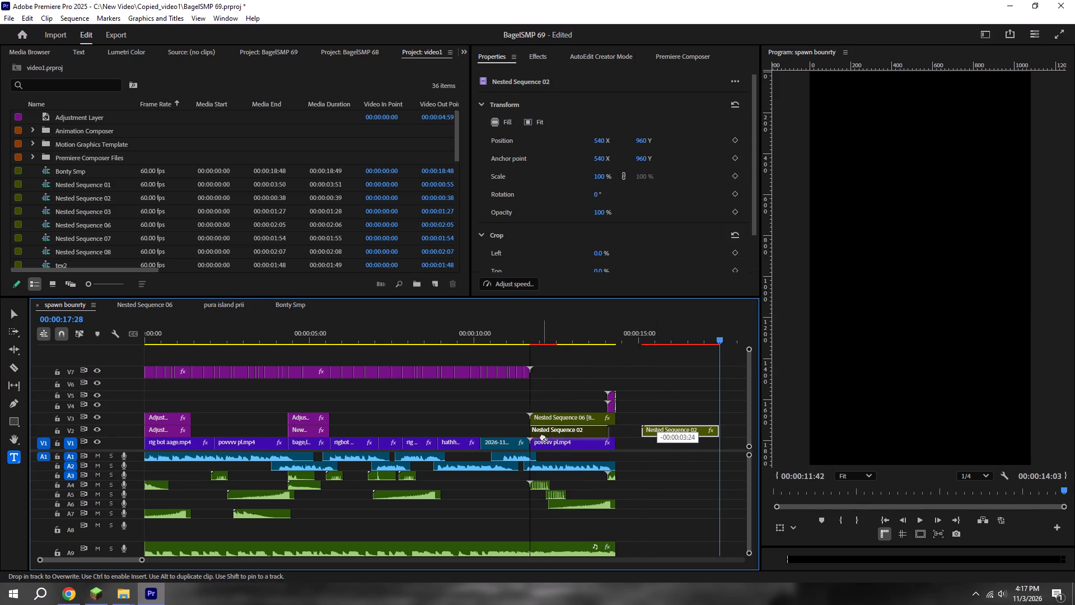
pyautogui.keyDown('shift'); pyautogui.click(534, 335); pyautogui.keyUp('shift')
pyautogui.moveTo(610, 430); pyautogui.dragTo(616, 431)
pyautogui.click(660, 431)
pyautogui.moveTo(585, 428); pyautogui.dragTo(584, 386)
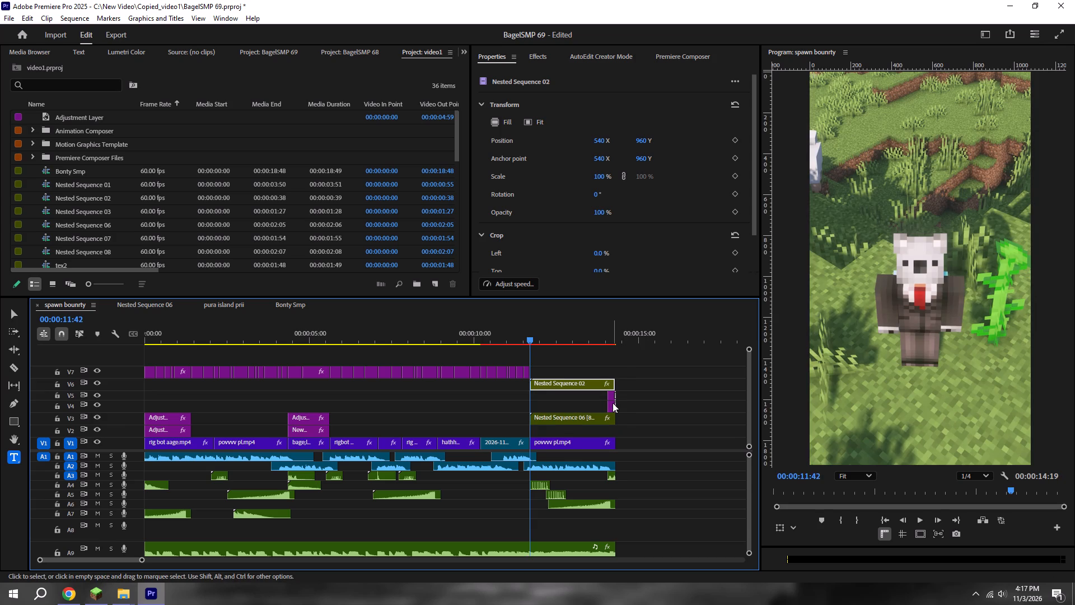
# Turn on linked selection and move the two short clips at the sequence end from V4 and V5 to V8 and V9.
pyautogui.click(613, 403)
pyautogui.click(84, 336)
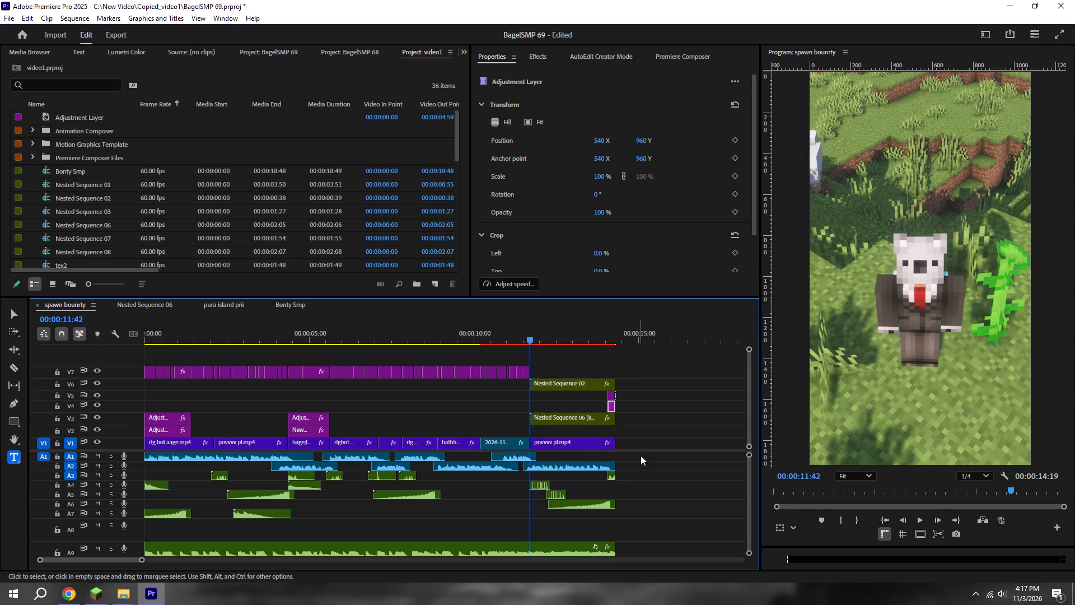
pyautogui.click(675, 436)
pyautogui.moveTo(658, 403); pyautogui.dragTo(595, 401)
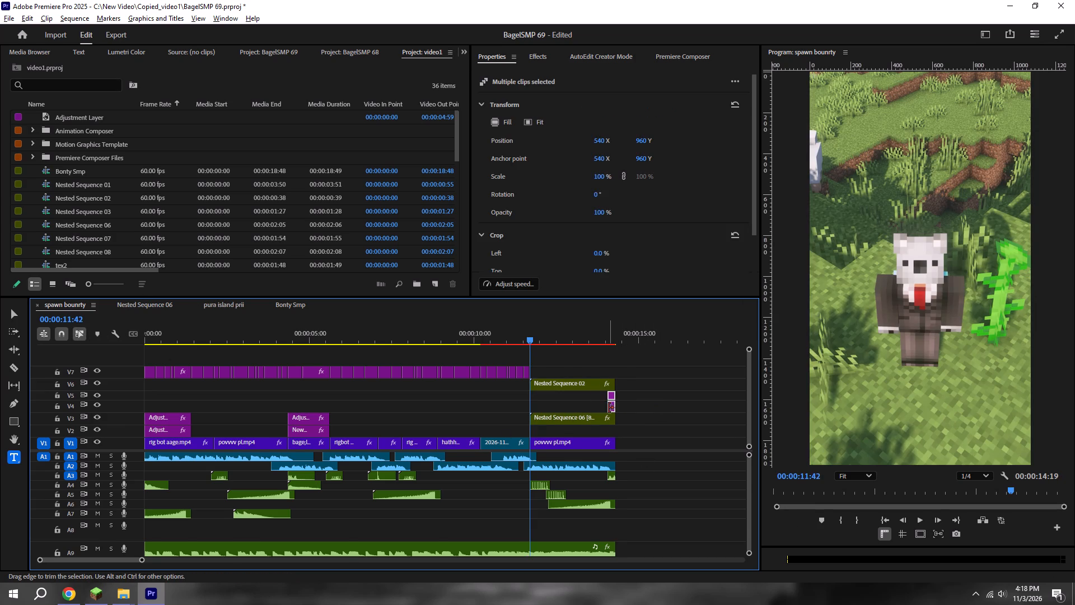
pyautogui.keyDown('alt'); pyautogui.scroll(5, 609, 408); pyautogui.keyUp('alt')
pyautogui.moveTo(750, 350); pyautogui.dragTo(748, 284)
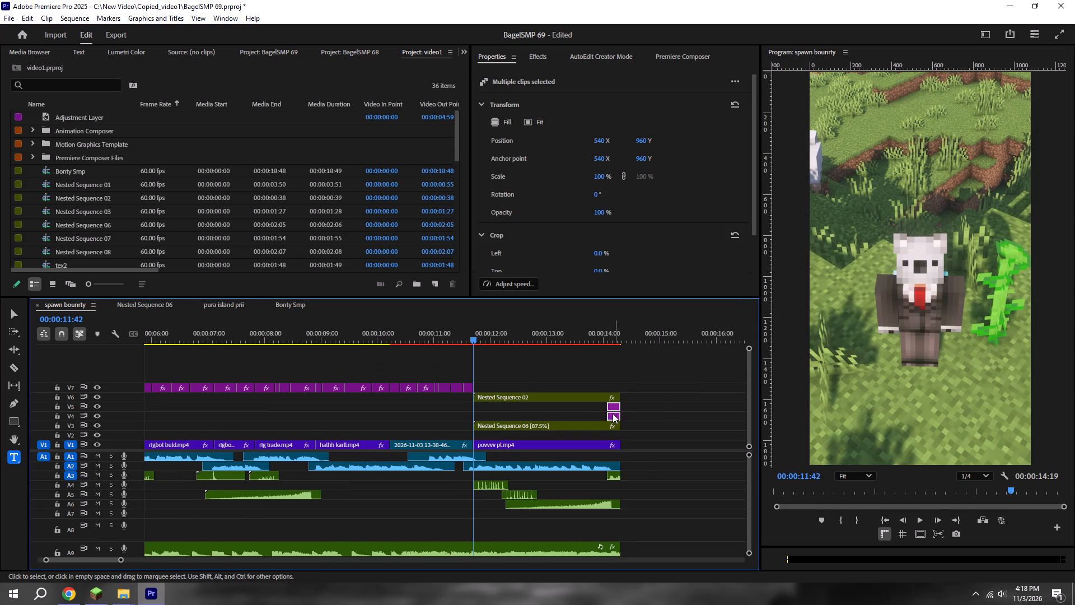
pyautogui.moveTo(613, 412); pyautogui.dragTo(611, 379)
# Move Nested Sequence 02 down to V4, directly above Nested Sequence 06, and save the project.
pyautogui.moveTo(588, 403); pyautogui.dragTo(587, 412)
pyautogui.moveTo(589, 401); pyautogui.dragTo(587, 422)
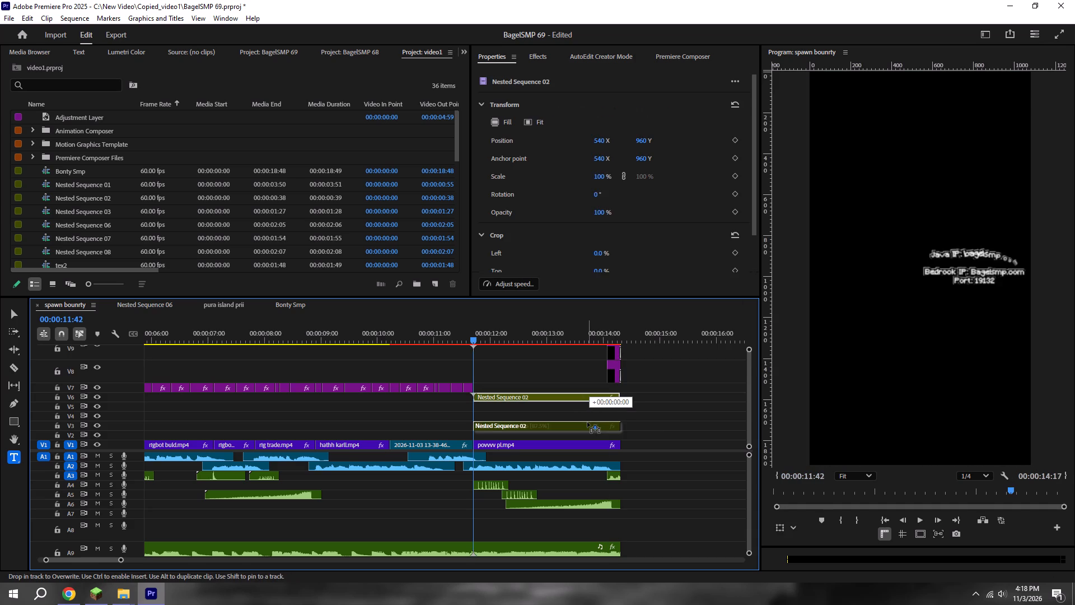
pyautogui.moveTo(587, 422); pyautogui.dragTo(586, 416)
pyautogui.hotkey('ctrl', 's')
# Play the closing section from 00:00:11:42 to examine the bagel logo with the server IP text, and save.
pyautogui.press('space')
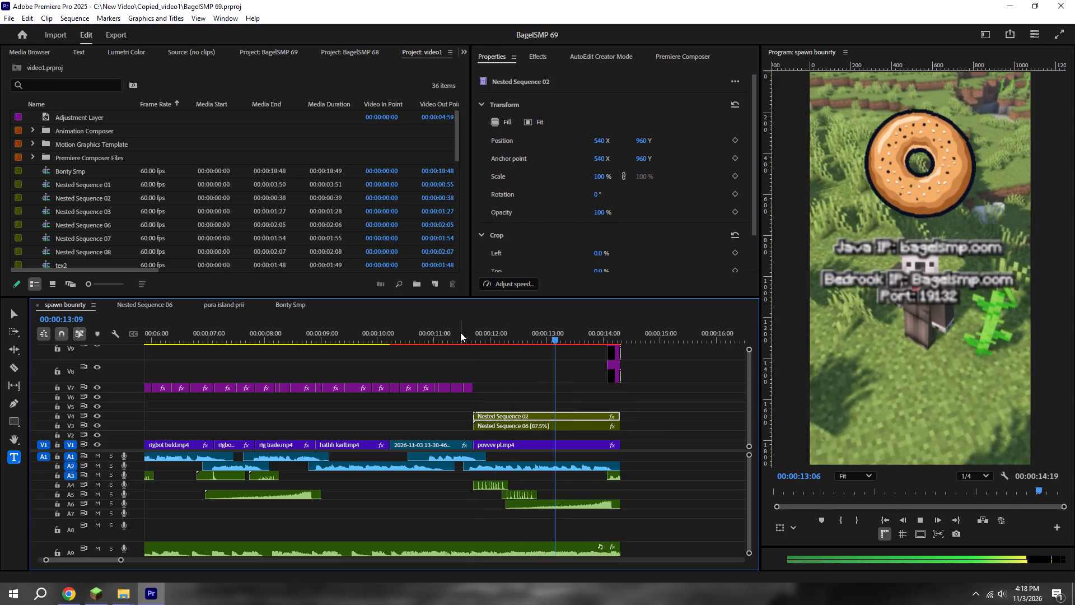
pyautogui.keyDown('alt'); pyautogui.scroll(-7, 480, 330); pyautogui.keyUp('alt')
pyautogui.hotkey('ctrl', 's')
pyautogui.scroll(-3, 492, 329)
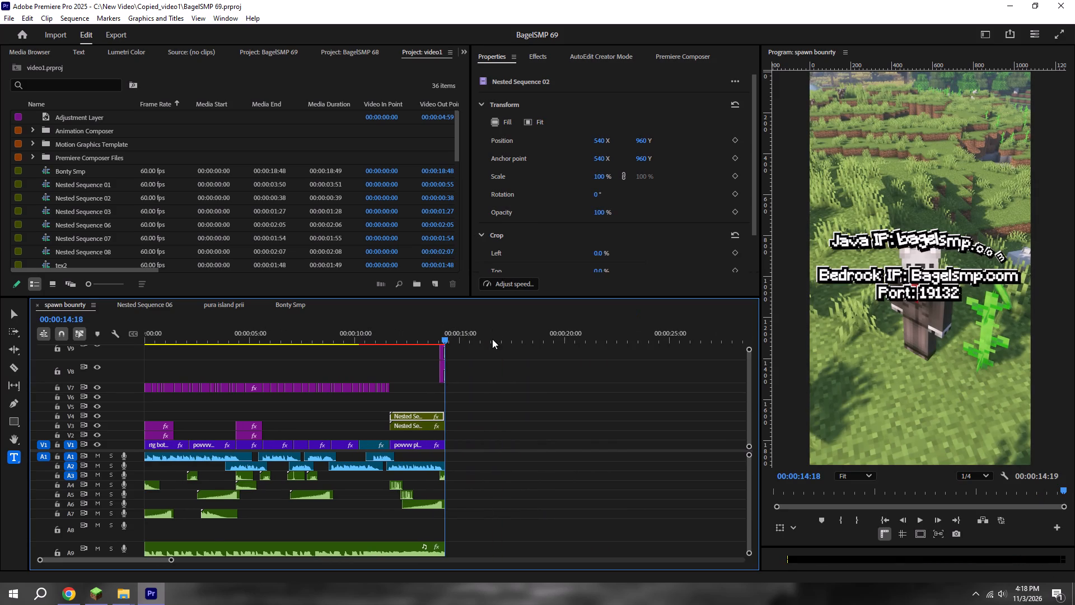
# Find the effect with the search gau and apply Gaussian Blur to the last povvvv pl.mp4 clip on V1.
pyautogui.keyDown('shift'); pyautogui.click(398, 338); pyautogui.keyUp('shift')
pyautogui.click(424, 448)
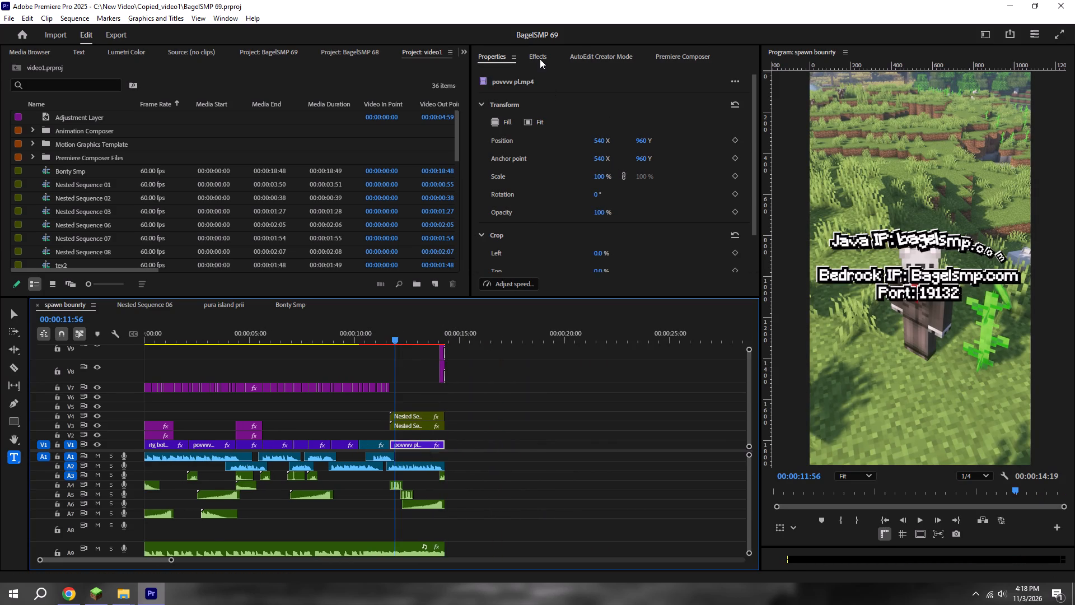
pyautogui.click(540, 59)
pyautogui.moveTo(511, 78); pyautogui.dragTo(482, 77)
pyautogui.press('BackSpace')
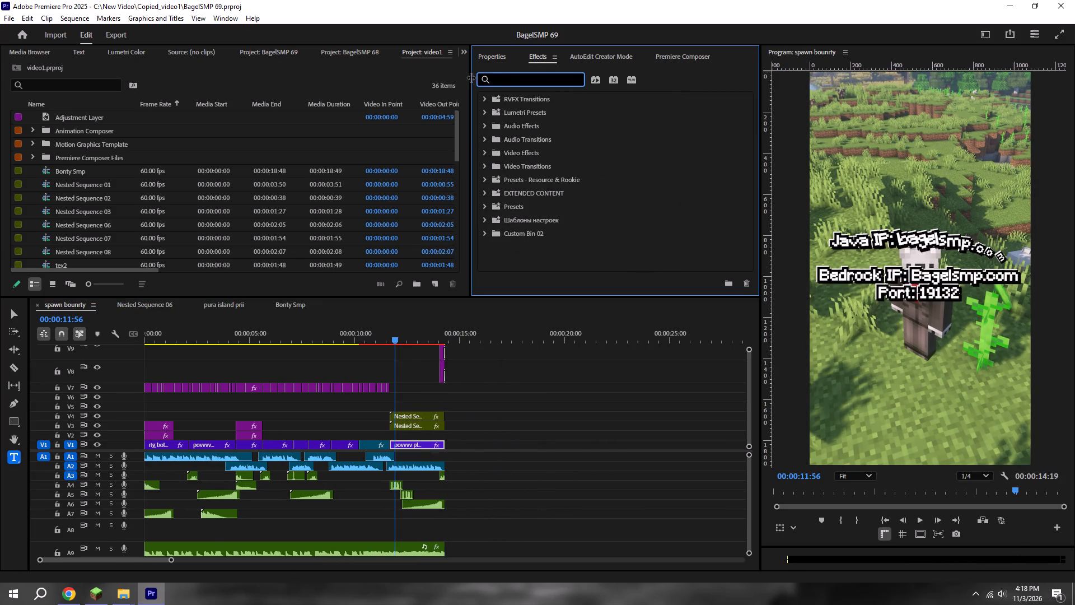
pyautogui.write('gau')
pyautogui.moveTo(564, 208); pyautogui.dragTo(430, 446)
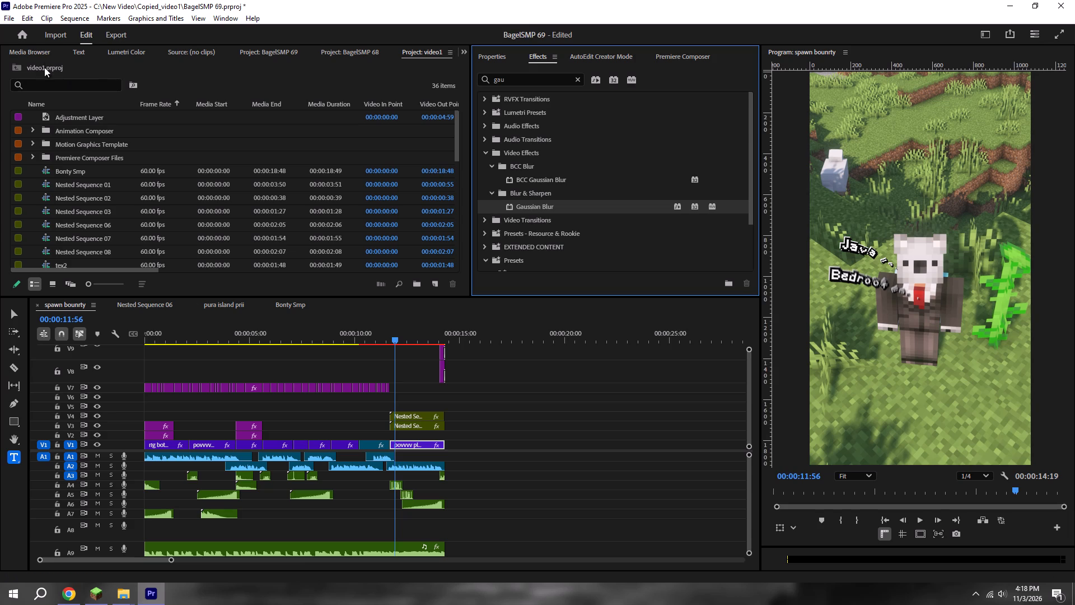
# Start Blurriness keyframing at 0 in the Gaussian Blur of the last povvvv pl.mp4 clip, with the keyframe at the clip's start.
pyautogui.click(41, 51)
pyautogui.scroll(4, 41, 51)
pyautogui.scroll(1, 82, 190)
pyautogui.scroll(-12, 81, 190)
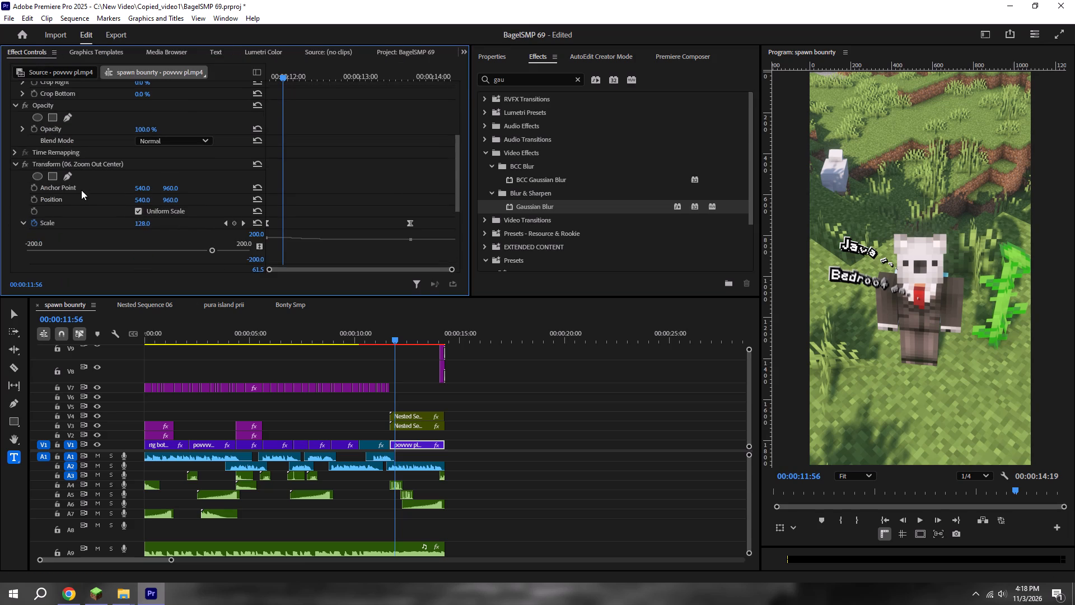
pyautogui.scroll(-7, 27, 171)
pyautogui.scroll(-14, 48, 231)
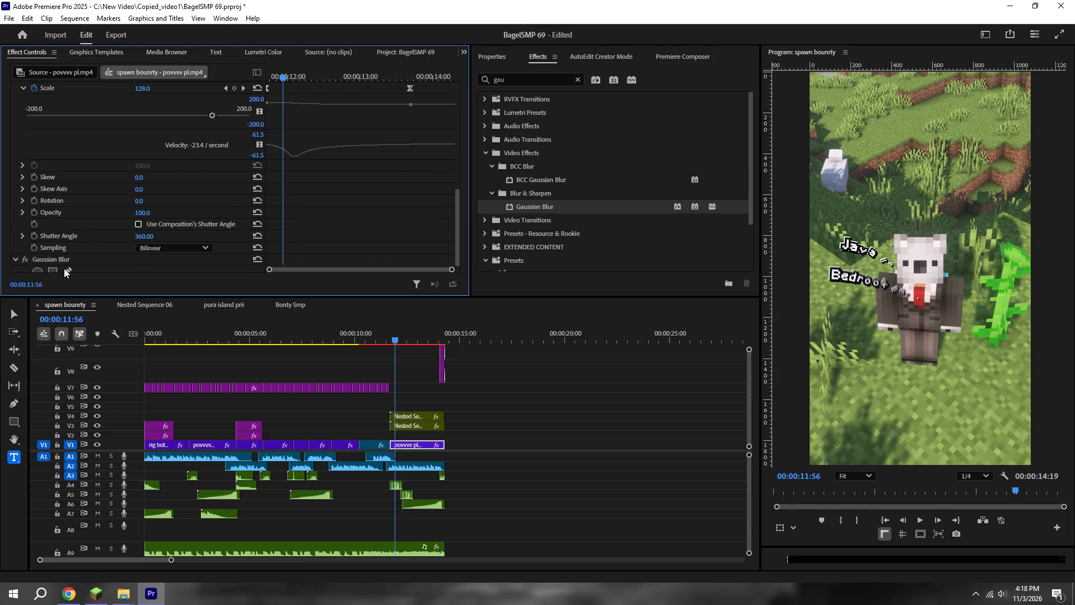
pyautogui.moveTo(455, 229); pyautogui.dragTo(464, 293)
pyautogui.scroll(-6, 58, 251)
pyautogui.doubleClick(14, 258)
pyautogui.scroll(-6, 30, 229)
pyautogui.click(32, 218)
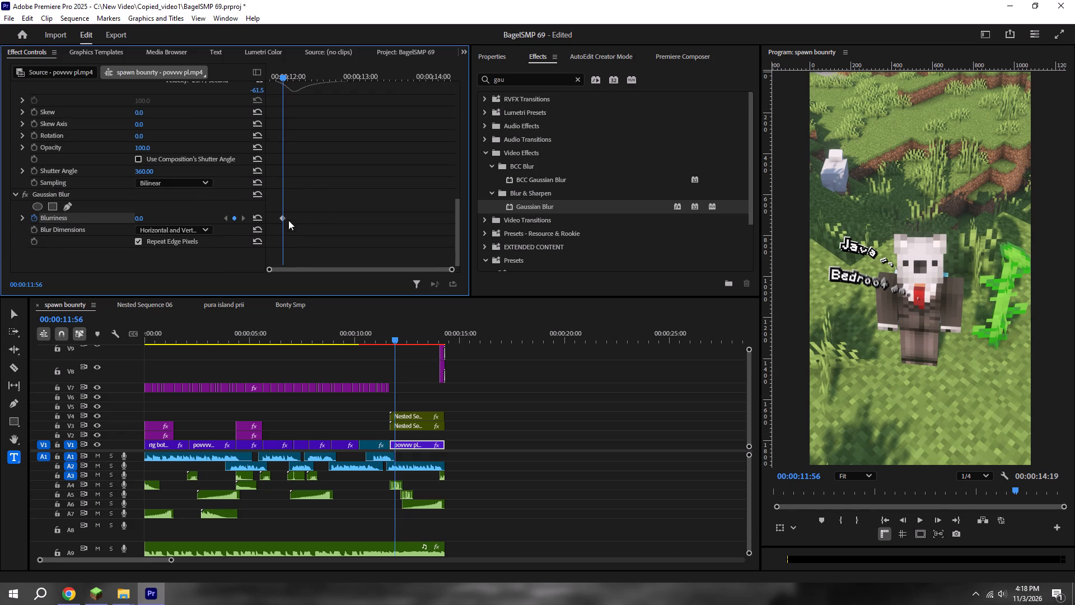
pyautogui.moveTo(285, 218); pyautogui.dragTo(258, 223)
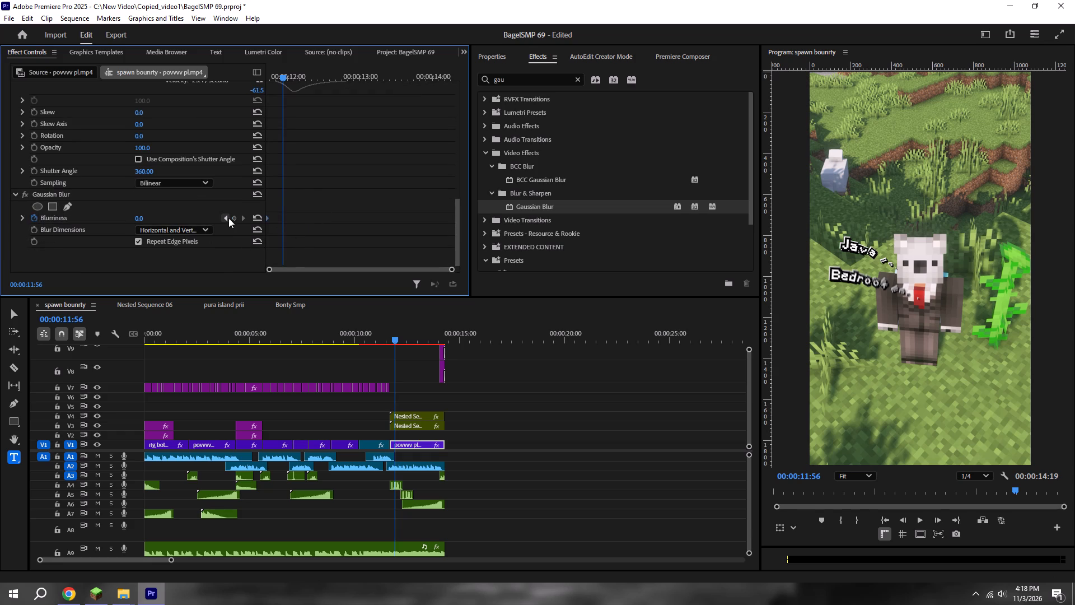
# Add a Blurriness keyframe of 25, move it to the end of the clip, and save the project.
pyautogui.click(233, 217)
pyautogui.click(147, 218)
pyautogui.press('2')
pyautogui.press('5')
pyautogui.press('Return')
pyautogui.hotkey('ctrl', 's')
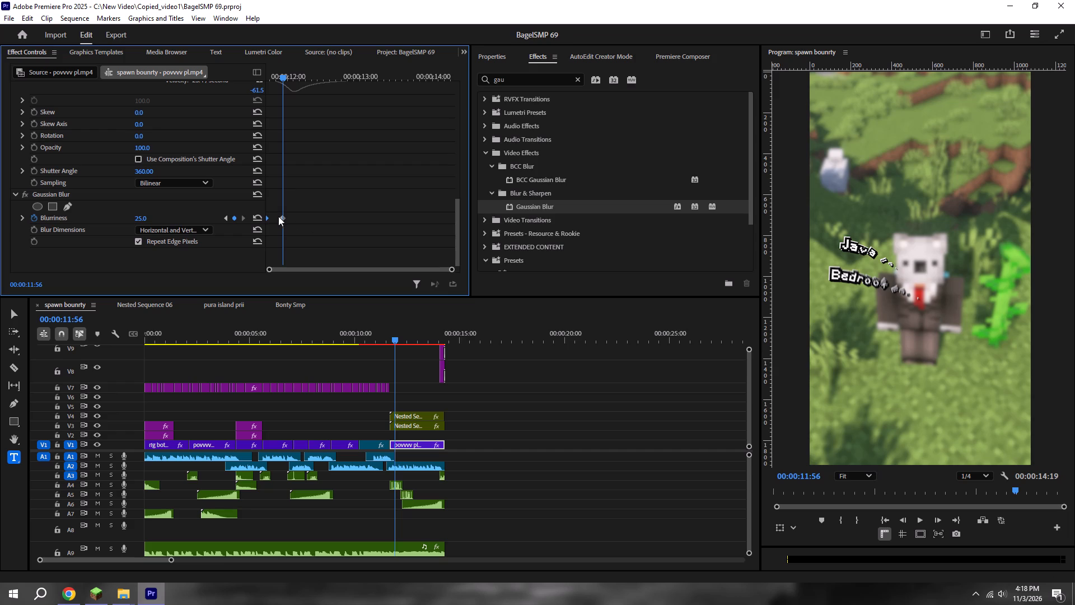
pyautogui.moveTo(278, 216); pyautogui.dragTo(337, 223)
pyautogui.moveTo(283, 218); pyautogui.dragTo(624, 292)
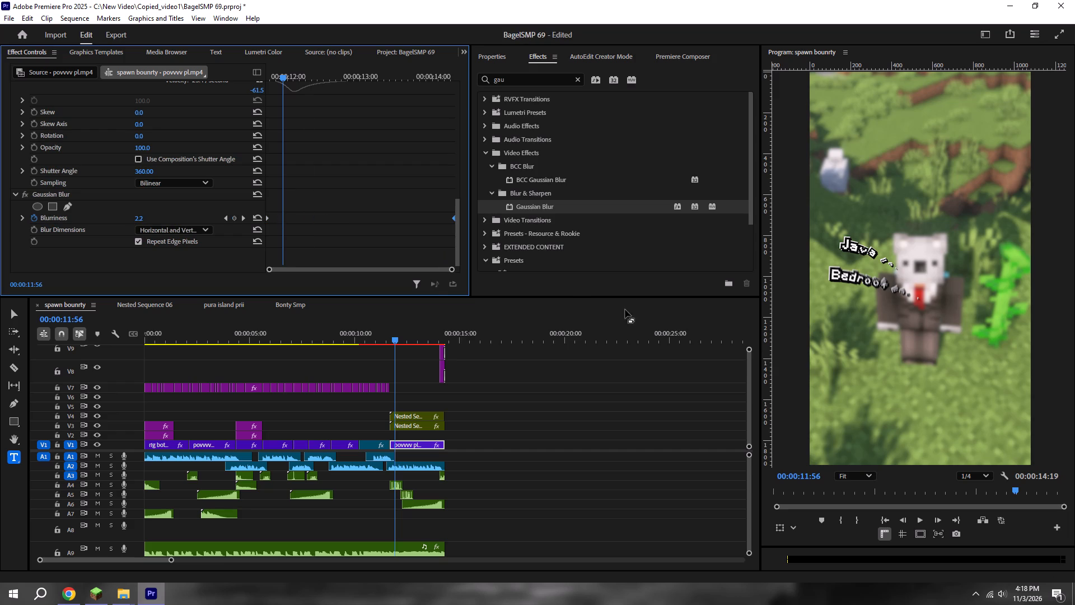
pyautogui.hotkey('ctrl', 's')
# Play the closing section through to the sequence end to examine the background blur behind the logo and IP text, and save.
pyautogui.click(572, 462)
pyautogui.click(370, 336)
pyautogui.press('space')
pyautogui.scroll(-4, 507, 366)
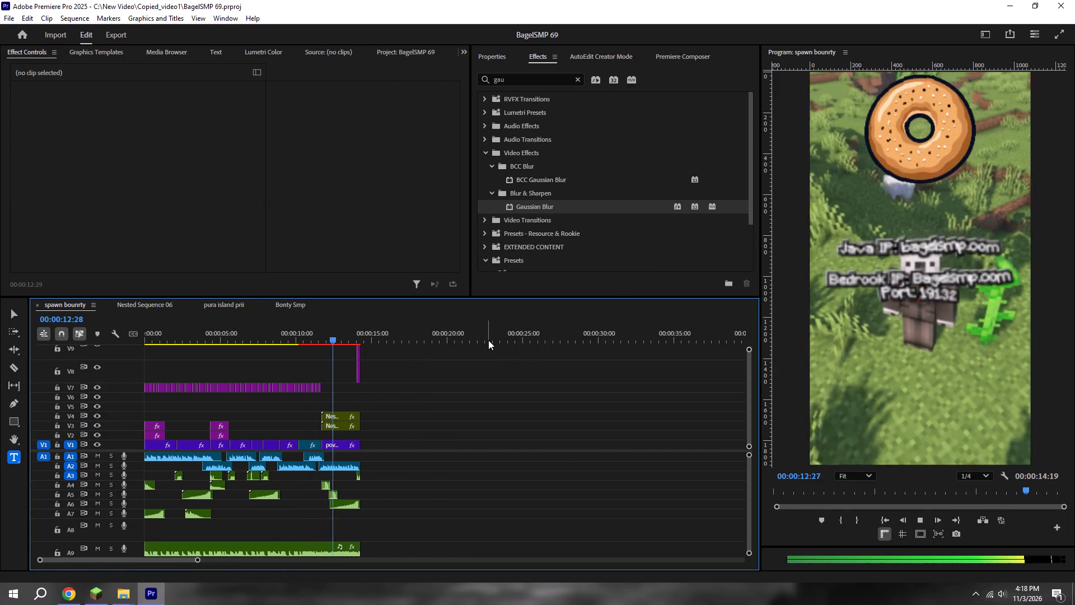
pyautogui.press('space')
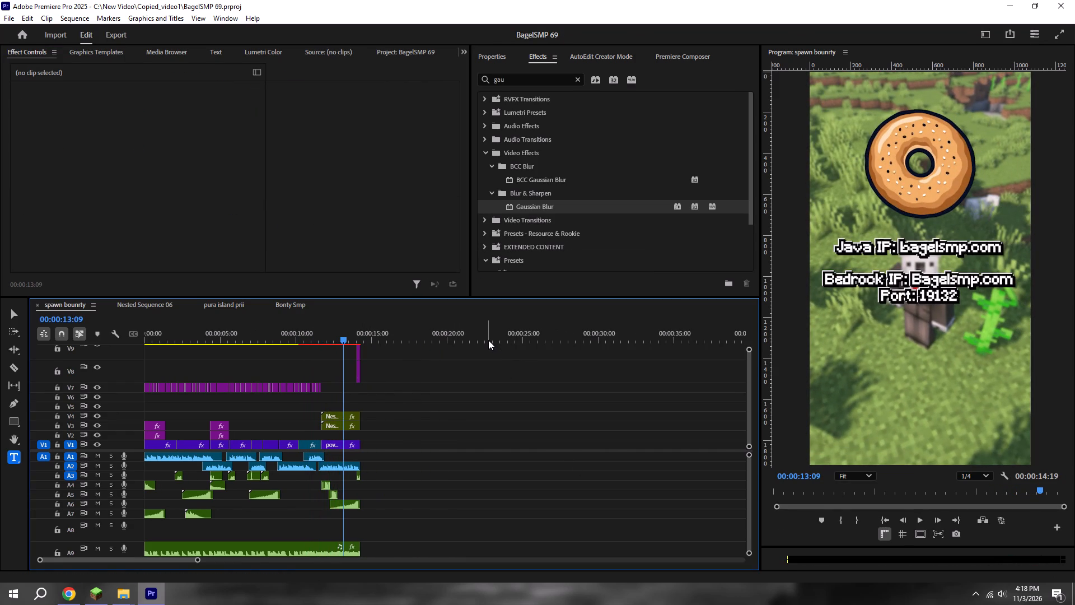
pyautogui.press('space')
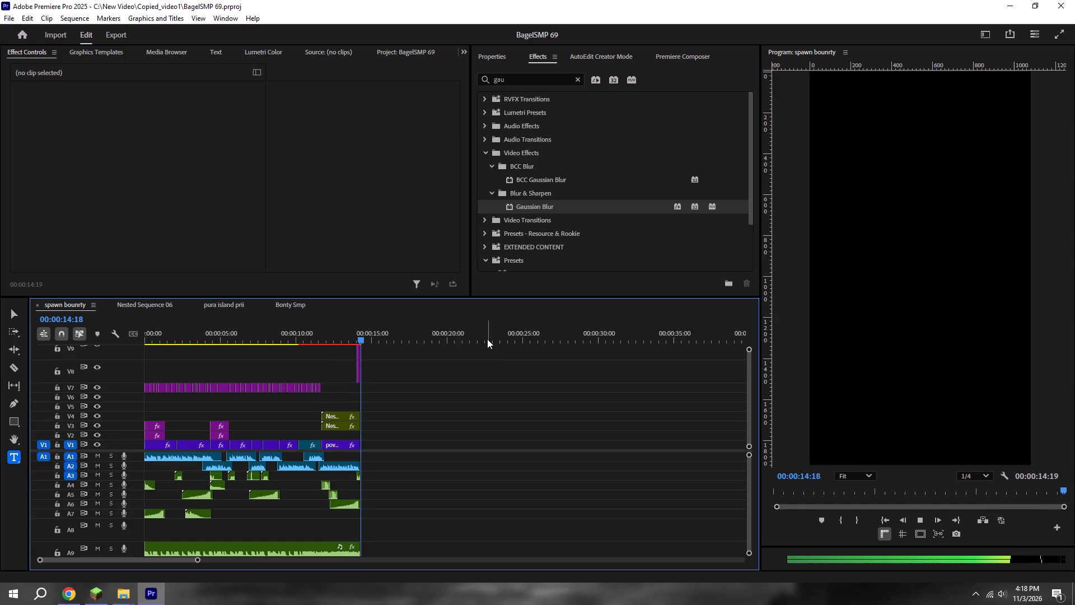
pyautogui.keyDown('alt'); pyautogui.scroll(-6, 487, 339); pyautogui.keyUp('alt')
pyautogui.hotkey('ctrl', 's')
# Play the sequence from the start, and replay the part around the richest caption to check its timing.
pyautogui.click(873, 520)
pyautogui.doubleClick(877, 520)
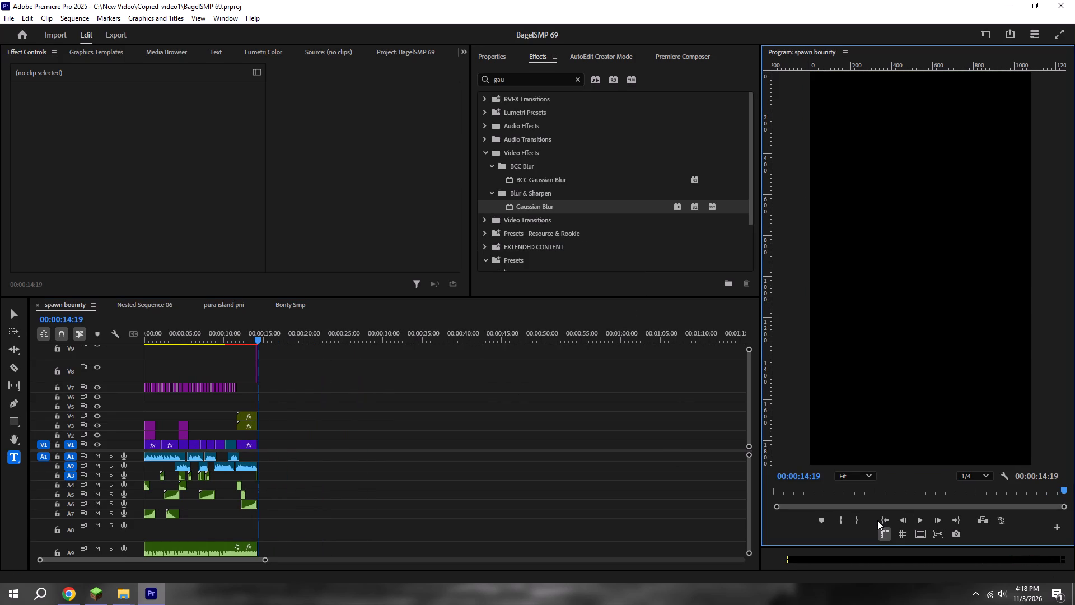
pyautogui.press('space')
pyautogui.keyDown('alt'); pyautogui.scroll(13, 309, 381); pyautogui.keyUp('alt')
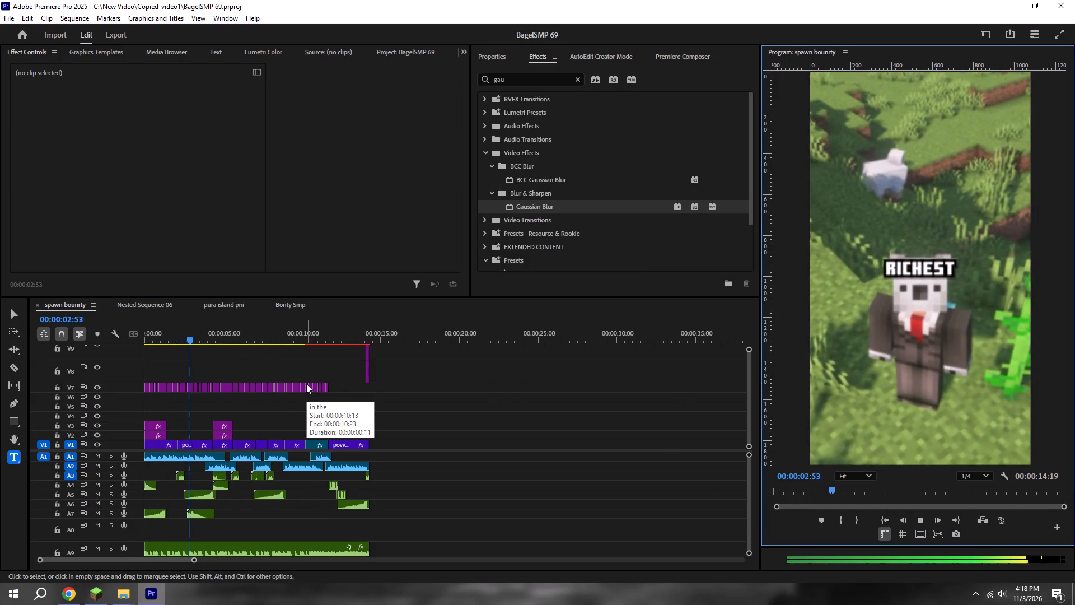
pyautogui.press('space')
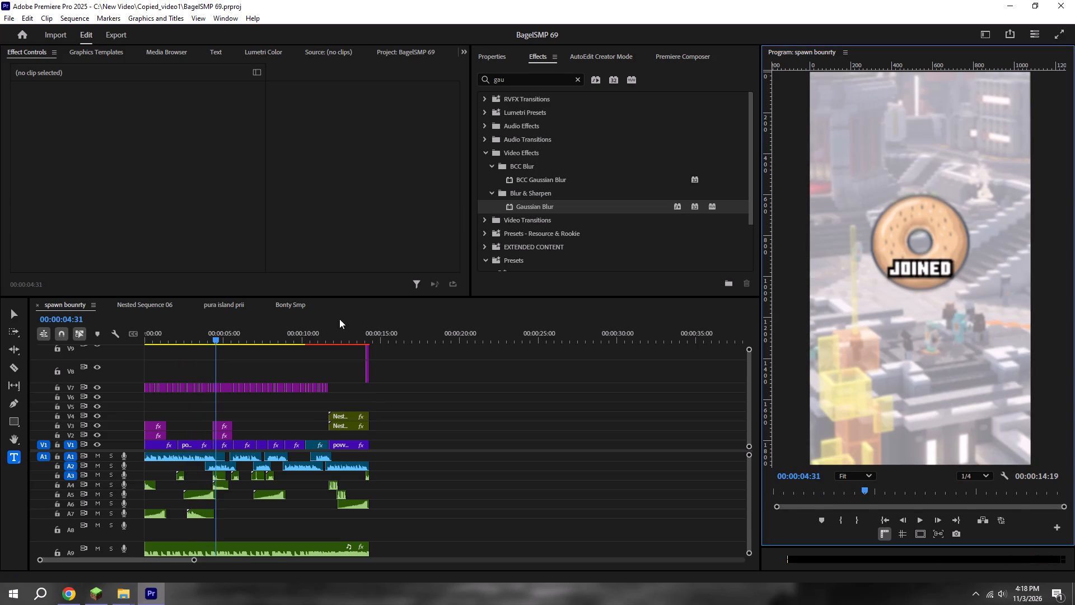
pyautogui.keyDown('alt'); pyautogui.scroll(20, 109, 405); pyautogui.keyUp('alt')
pyautogui.keyDown('alt'); pyautogui.scroll(10, 109, 405); pyautogui.keyUp('alt')
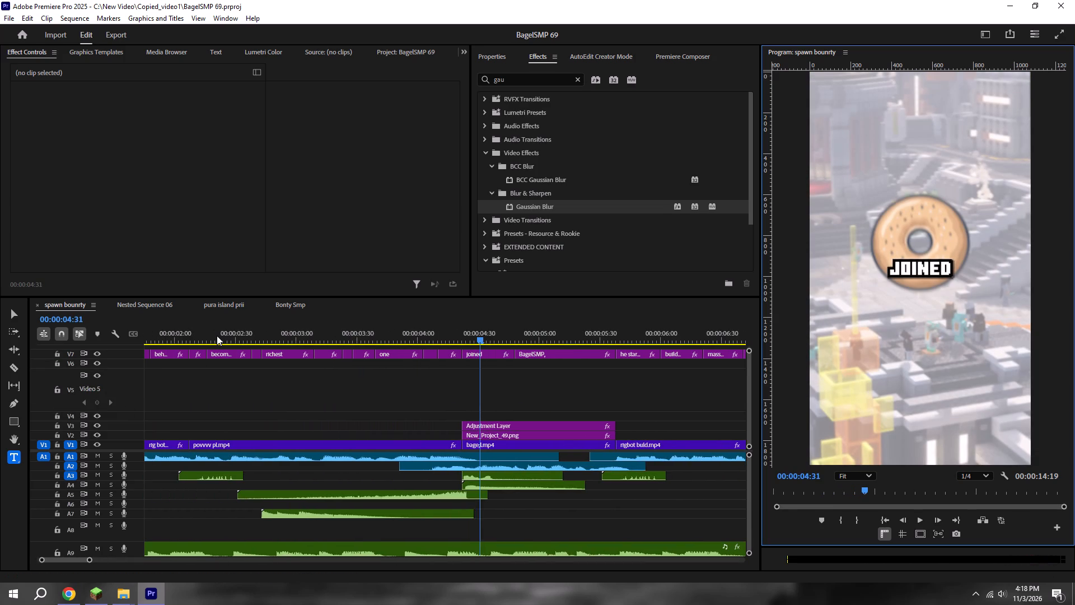
pyautogui.click(216, 336)
pyautogui.press('space')
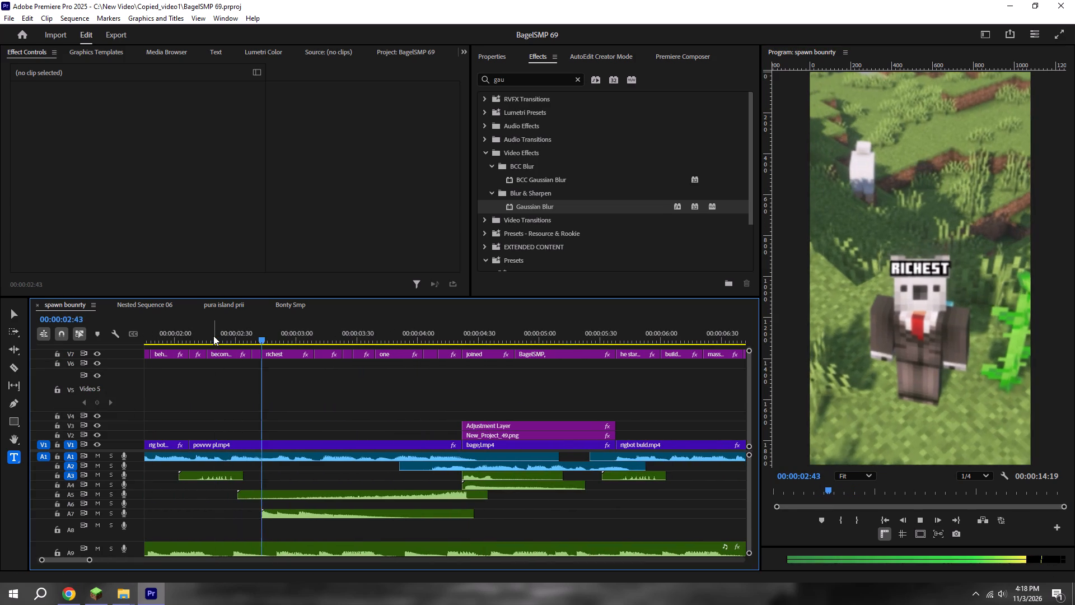
pyautogui.press('space')
# Move the cut before the richest caption on V7 to 00:00:02:45 and save the project.
pyautogui.keyDown('alt'); pyautogui.scroll(2, 279, 370); pyautogui.keyUp('alt')
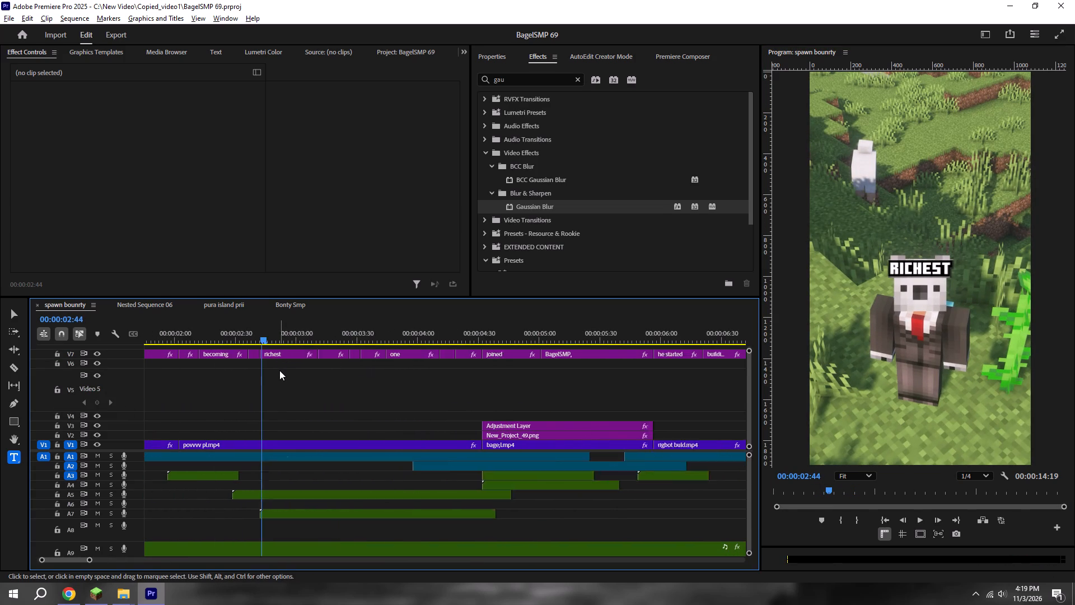
pyautogui.keyDown('alt'); pyautogui.scroll(3, 279, 370); pyautogui.keyUp('alt')
pyautogui.press('Right')
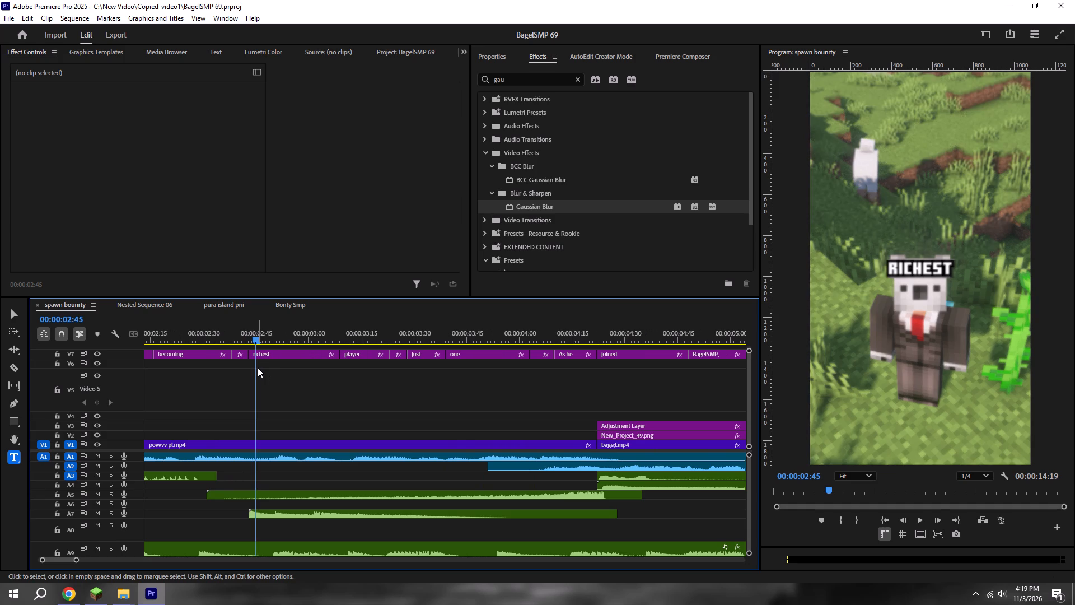
pyautogui.moveTo(336, 355); pyautogui.dragTo(332, 355)
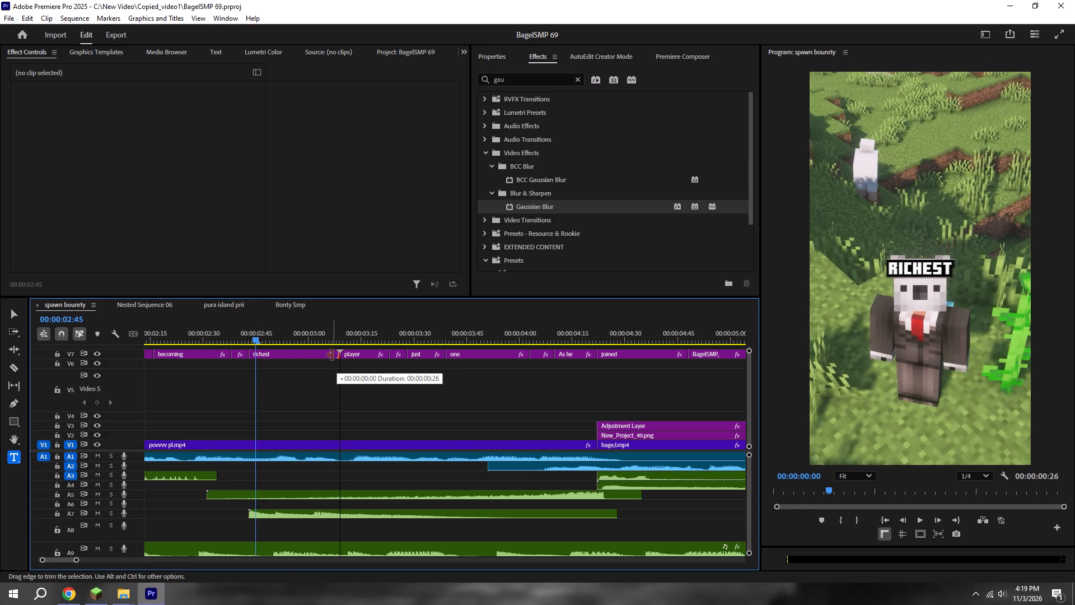
pyautogui.moveTo(332, 355); pyautogui.dragTo(329, 355)
pyautogui.moveTo(298, 357); pyautogui.dragTo(304, 357)
pyautogui.moveTo(340, 354); pyautogui.dragTo(375, 361)
pyautogui.moveTo(247, 355); pyautogui.dragTo(304, 353)
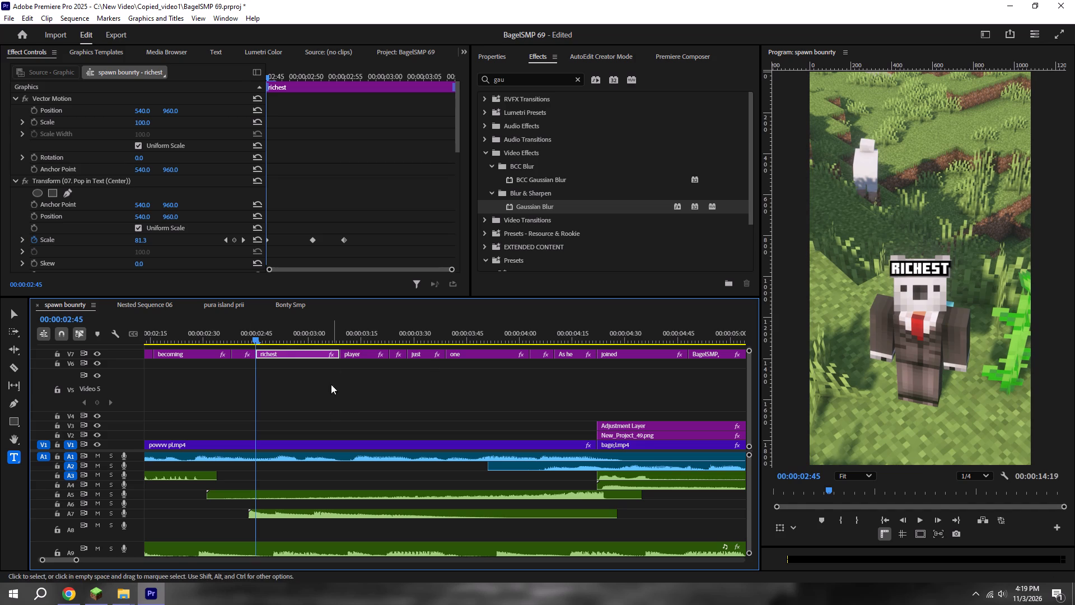
pyautogui.hotkey('ctrl', 's')
# Align the start of levelup.mp3 on A7 with 00:00:02:45, play that part to check it, and save the project.
pyautogui.click(285, 516)
pyautogui.keyDown('alt'); pyautogui.scroll(-5, 272, 496); pyautogui.keyUp('alt')
pyautogui.press('space')
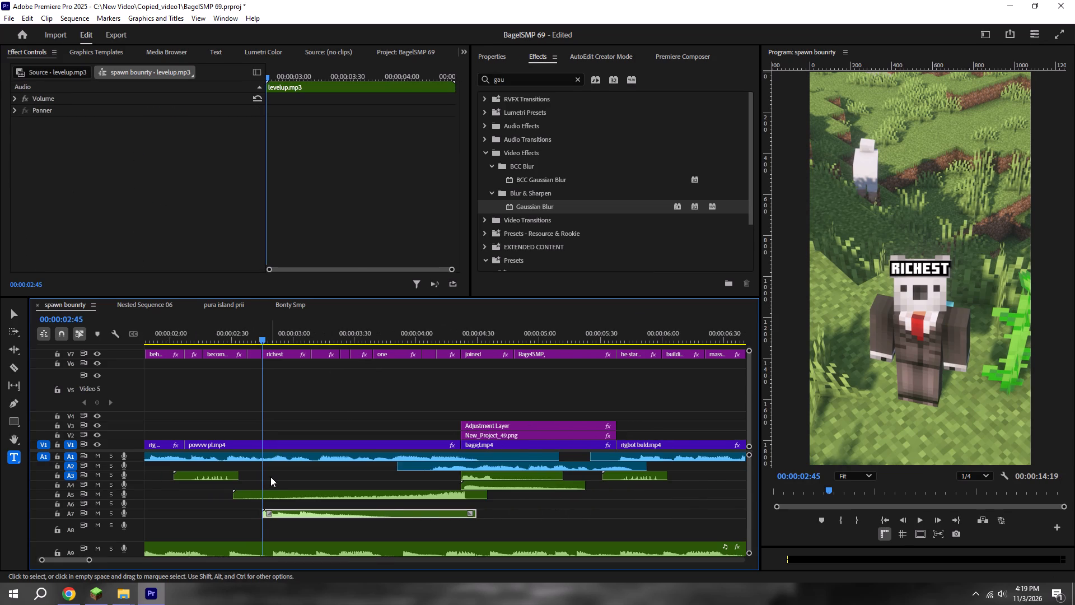
pyautogui.keyDown('alt'); pyautogui.scroll(-5, 269, 473); pyautogui.keyUp('alt')
pyautogui.press('space')
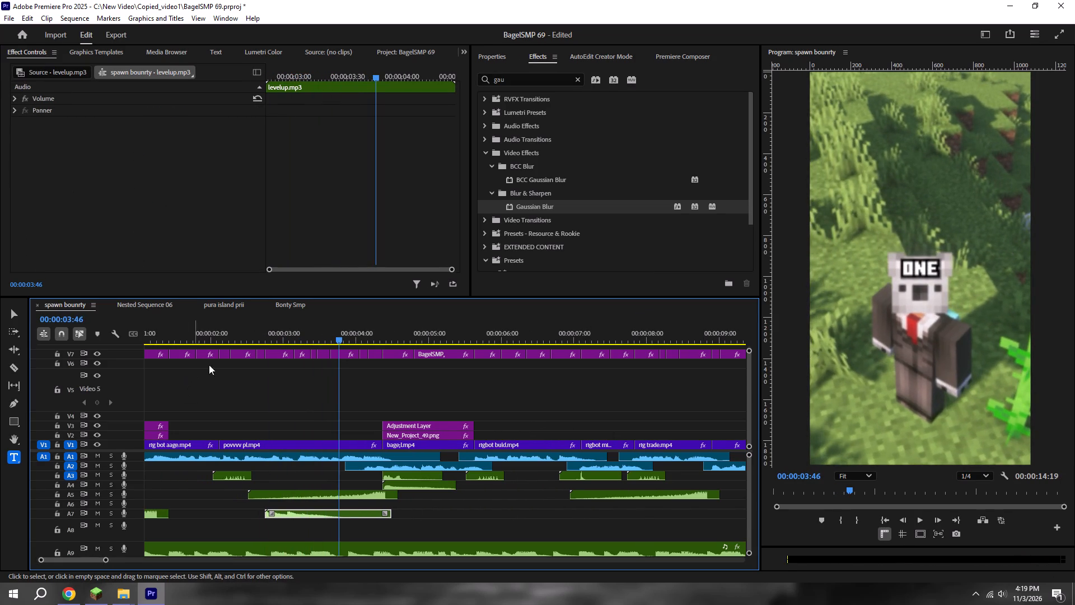
pyautogui.moveTo(245, 338); pyautogui.dragTo(268, 336)
pyautogui.keyDown('alt'); pyautogui.scroll(5, 272, 375); pyautogui.keyUp('alt')
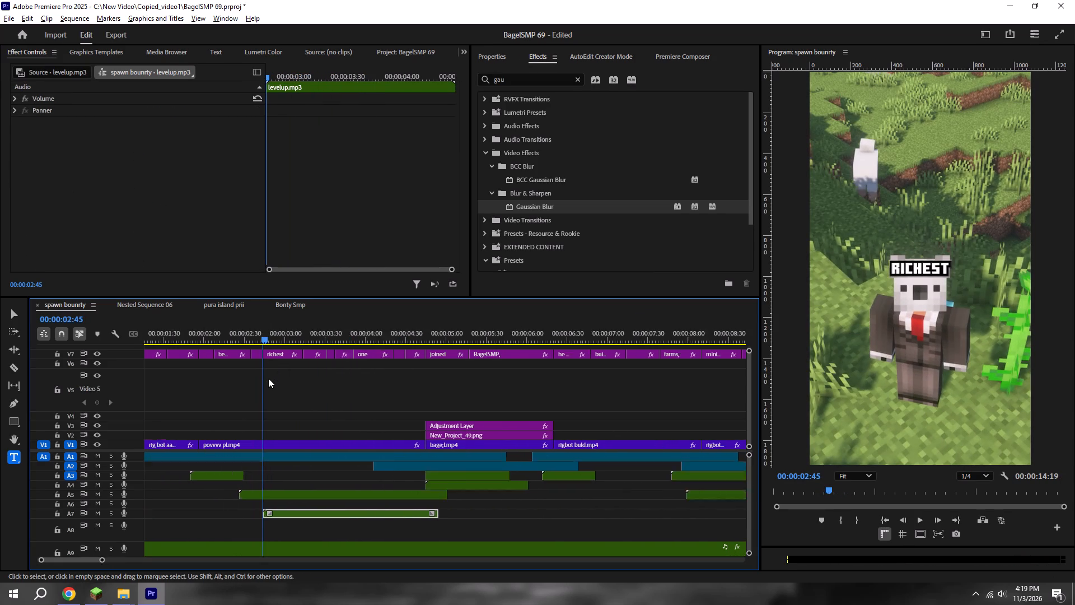
pyautogui.hotkey('ctrl', 's')
# Copy the V2 adjustment layer from the sequence start to V4, beginning at 00:00:02:45.
pyautogui.scroll(-11, 268, 379)
pyautogui.scroll(7, 246, 400)
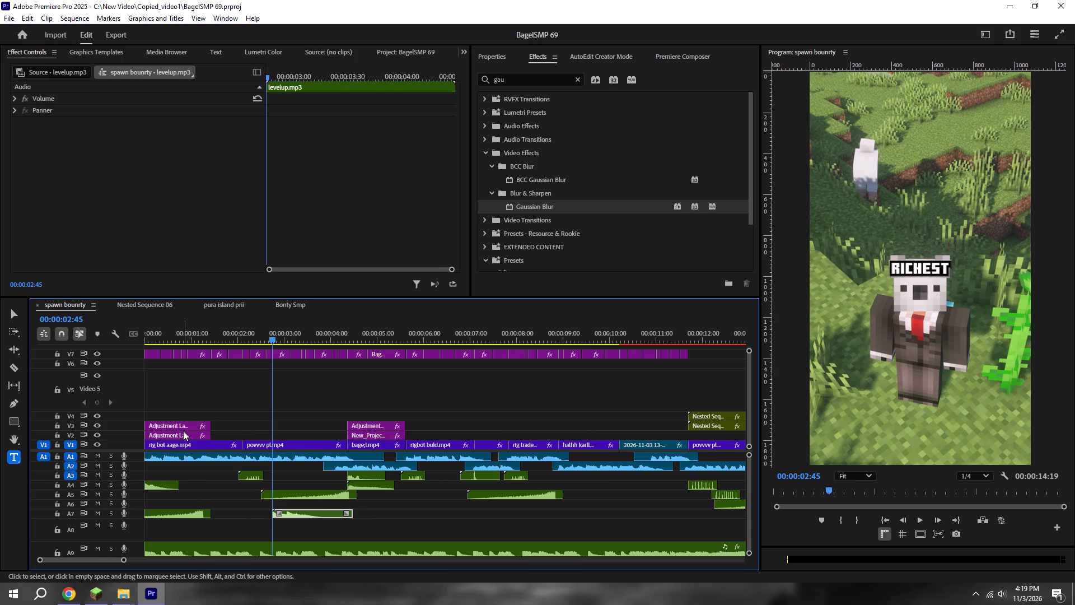
pyautogui.moveTo(183, 427); pyautogui.dragTo(314, 415)
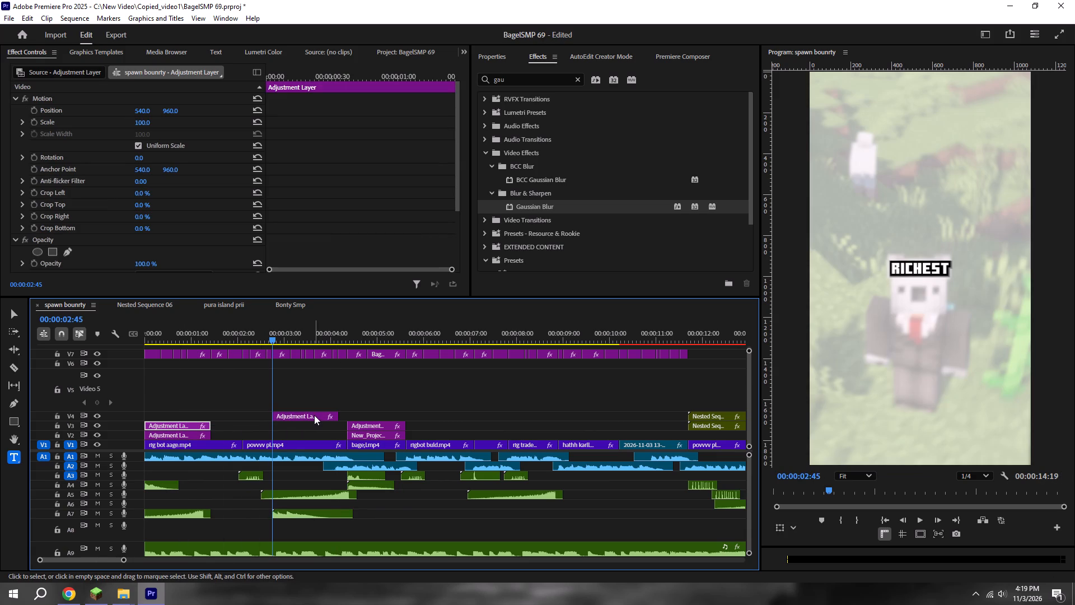
pyautogui.hotkey('ctrl', 'z')
pyautogui.keyDown('alt'); pyautogui.click(165, 431); pyautogui.keyUp('alt')
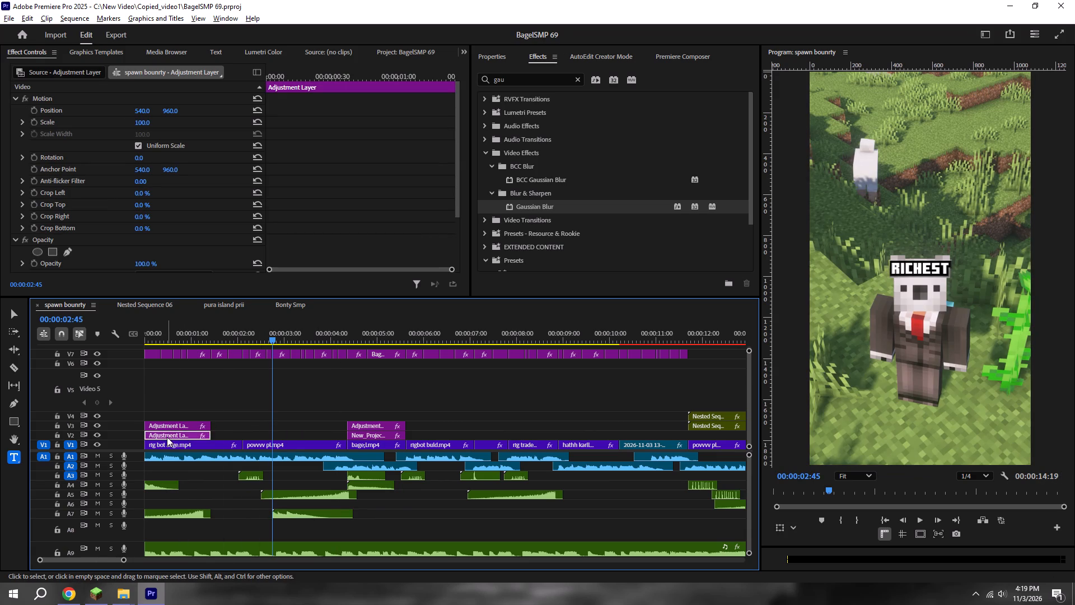
pyautogui.keyDown('alt'); pyautogui.moveTo(169, 437); pyautogui.dragTo(297, 419); pyautogui.keyUp('alt')
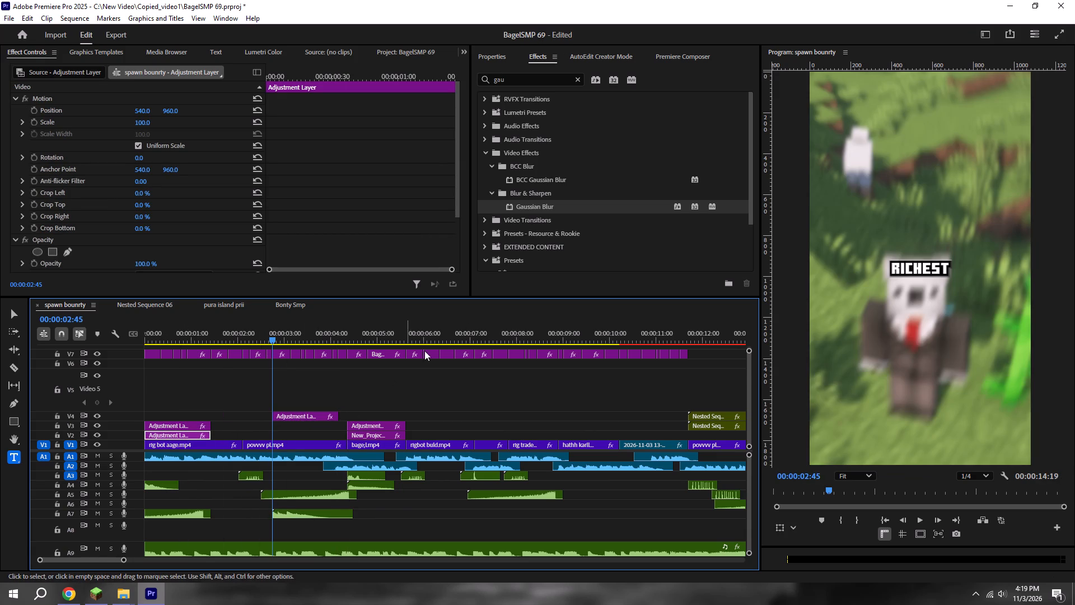
# Find the preset with the search green flas and apply Malice Green Flash Large to the new adjustment layer on V4.
pyautogui.moveTo(536, 82); pyautogui.dragTo(408, 91)
pyautogui.press('BackSpace')
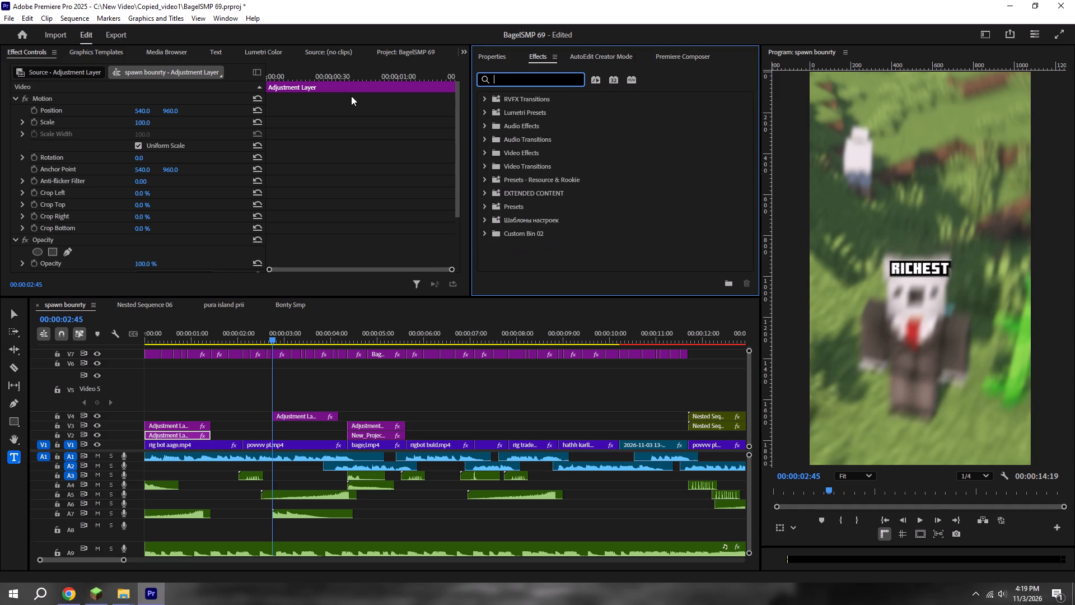
pyautogui.write('green flas')
pyautogui.scroll(-5, 590, 262)
pyautogui.moveTo(576, 225); pyautogui.dragTo(334, 408)
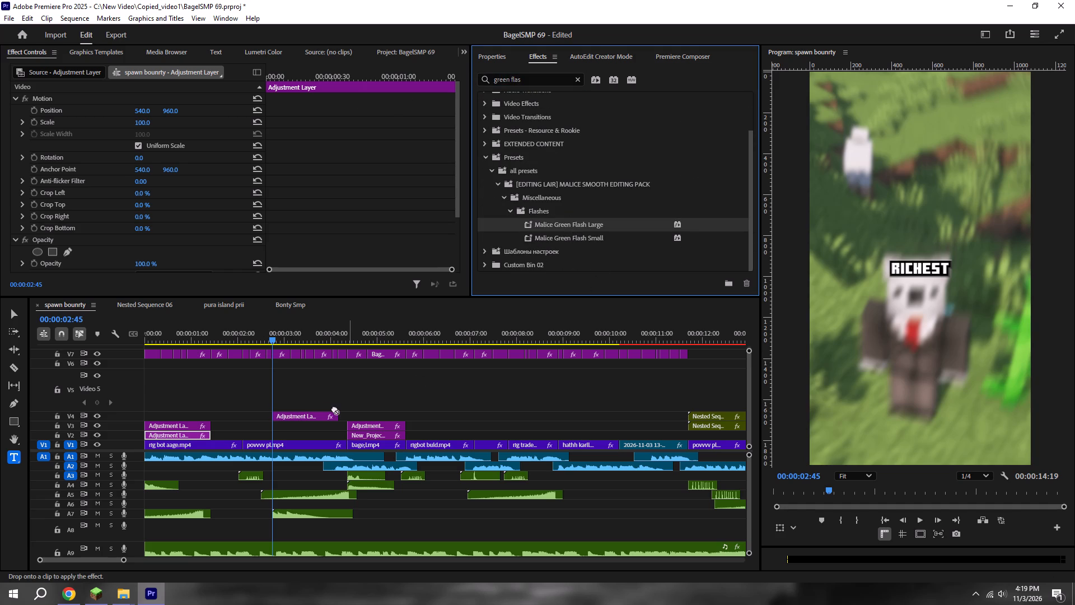
pyautogui.moveTo(334, 408); pyautogui.dragTo(300, 416)
# Play from 00:00:02:45, save the project, and replay the sequence from its start to examine the flash and overall edit.
pyautogui.click(354, 398)
pyautogui.press('space')
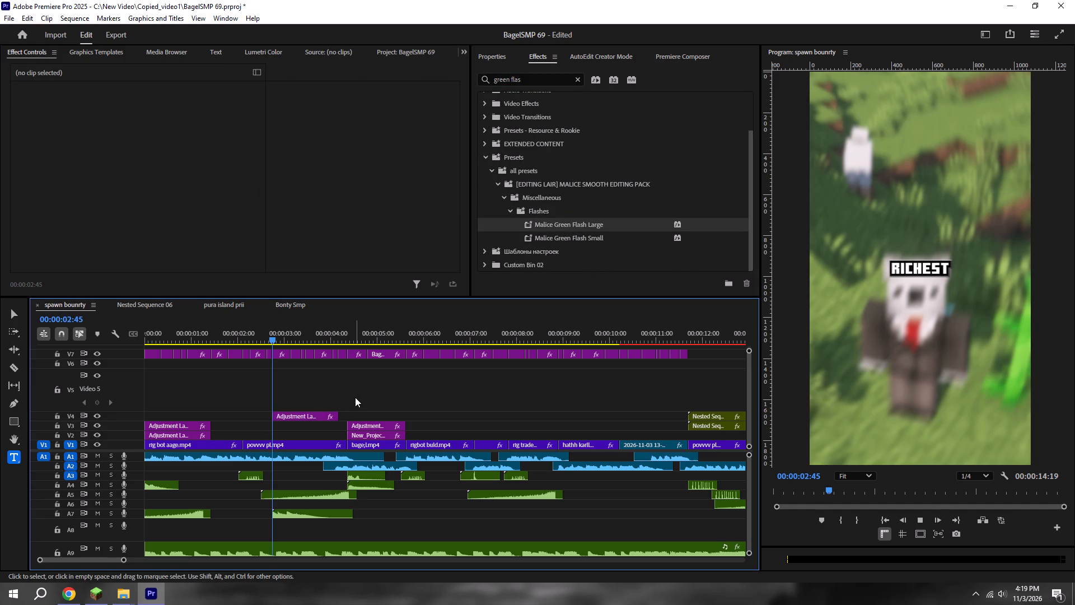
pyautogui.keyDown('alt'); pyautogui.scroll(-5, 350, 391); pyautogui.keyUp('alt')
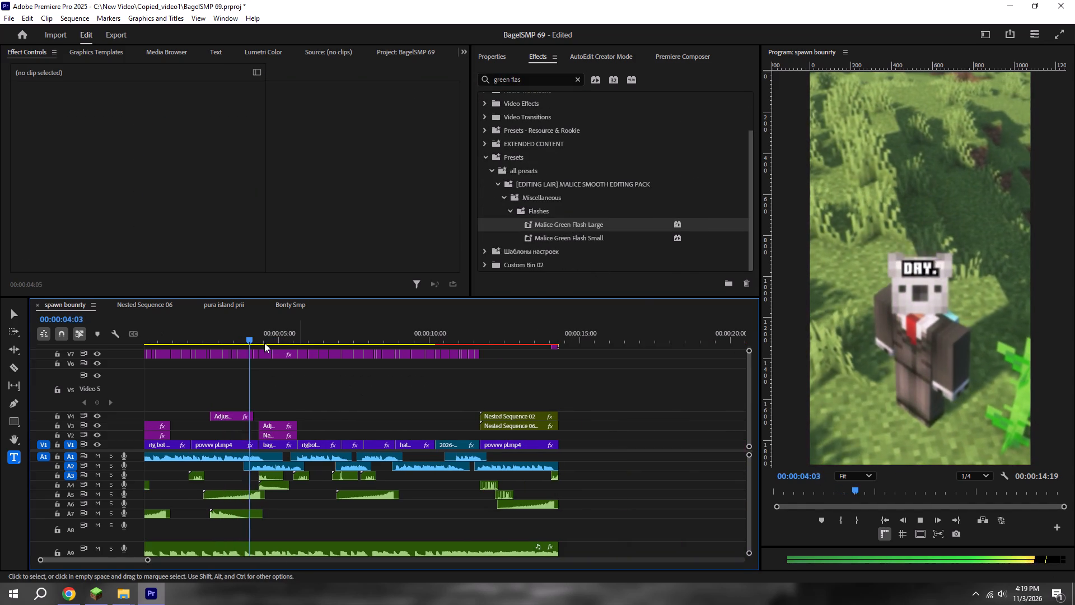
pyautogui.hotkey('ctrl', 's')
pyautogui.moveTo(237, 336); pyautogui.dragTo(17, 334)
pyautogui.press('space')
pyautogui.keyDown('alt'); pyautogui.scroll(-3, 256, 377); pyautogui.keyUp('alt')
pyautogui.click(312, 406)
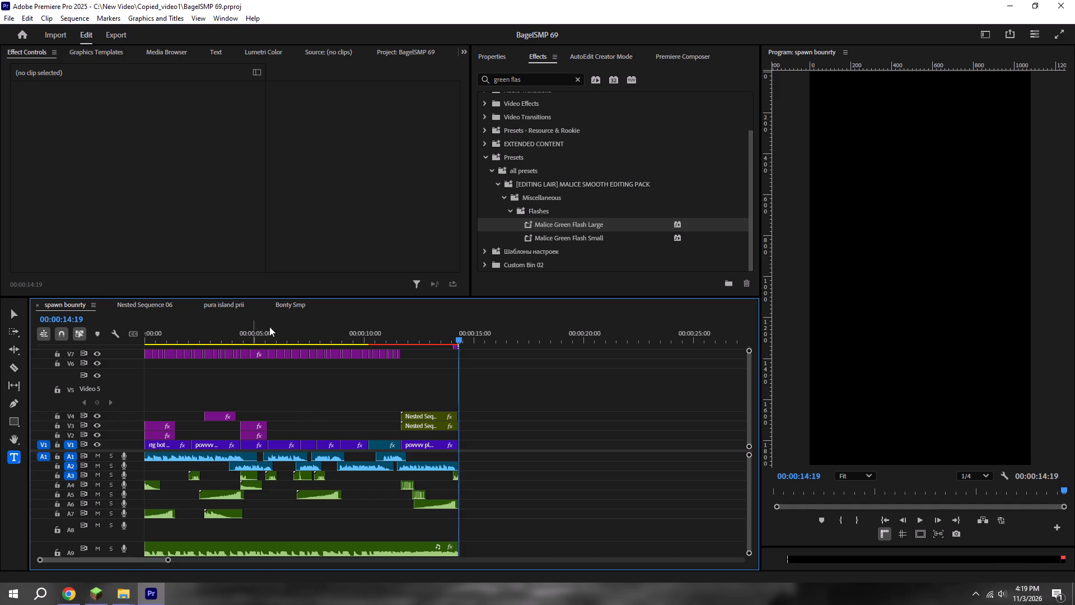
# Add Premiere Composer's Starter Pack Zoom Out transition with sound at the 00:00:04:22 cut and save the project.
pyautogui.keyDown('shift'); pyautogui.moveTo(248, 318); pyautogui.dragTo(239, 318); pyautogui.keyUp('shift')
pyautogui.keyDown('shift'); pyautogui.moveTo(238, 325); pyautogui.dragTo(239, 339); pyautogui.keyUp('shift')
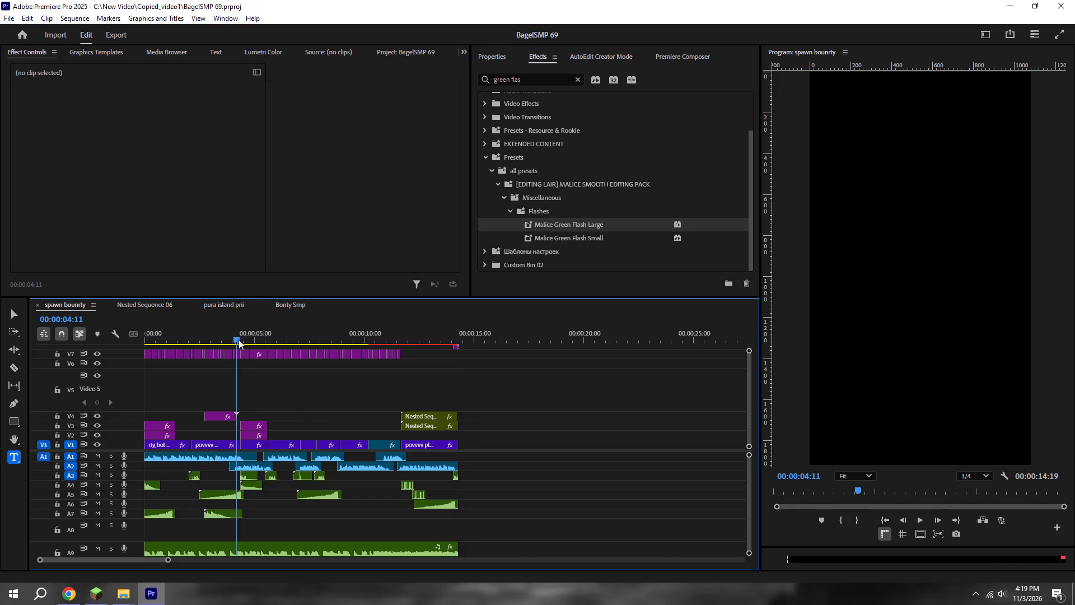
pyautogui.keyDown('shift'); pyautogui.moveTo(239, 339); pyautogui.dragTo(241, 340); pyautogui.keyUp('shift')
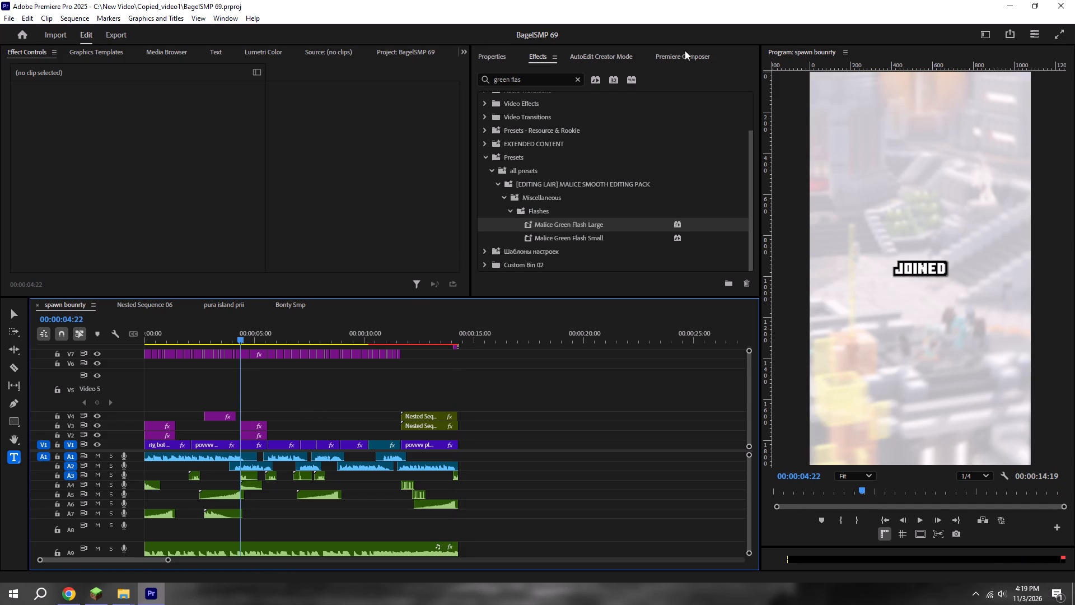
pyautogui.click(686, 51)
pyautogui.click(518, 139)
pyautogui.click(484, 136)
pyautogui.click(531, 177)
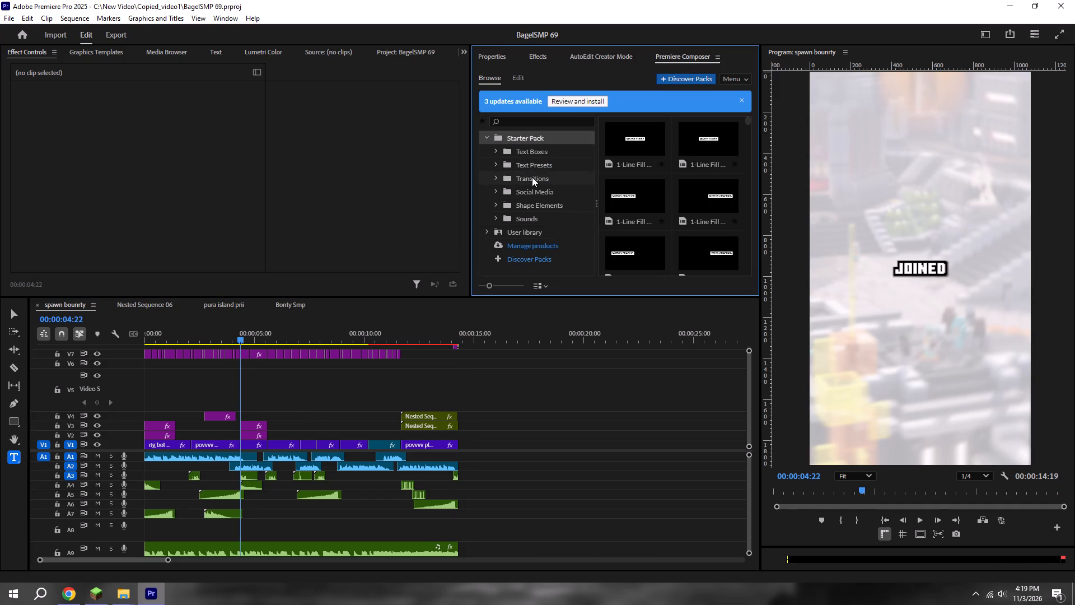
pyautogui.click(708, 156)
pyautogui.click(727, 282)
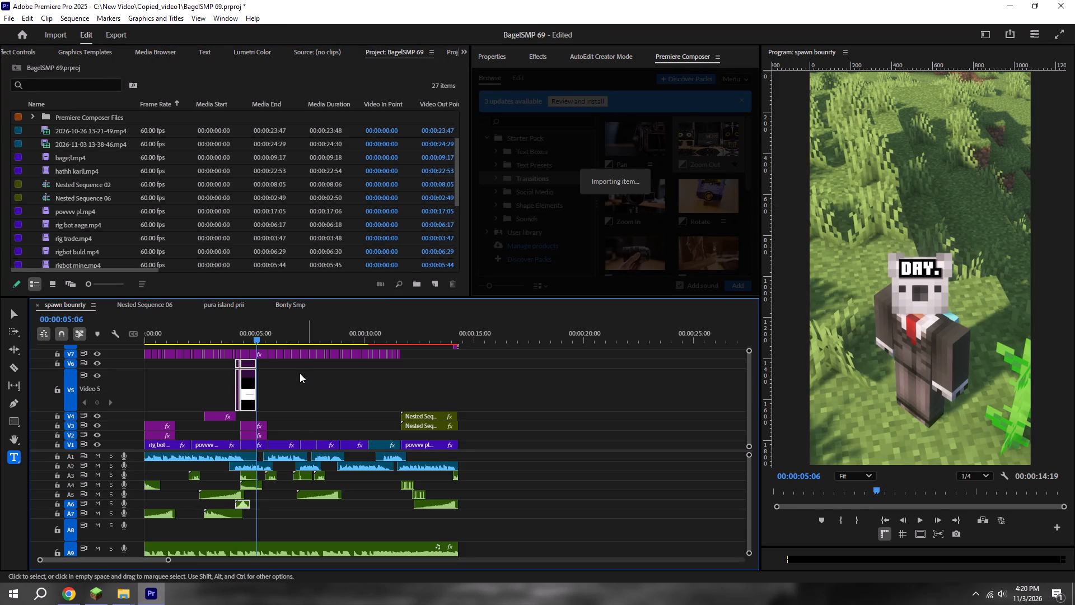
pyautogui.hotkey('ctrl', 's')
# Add the Rotate CW transition with sound at 00:00:02:07, save, and play the sequence from its start to check it.
pyautogui.moveTo(751, 349); pyautogui.dragTo(749, 251)
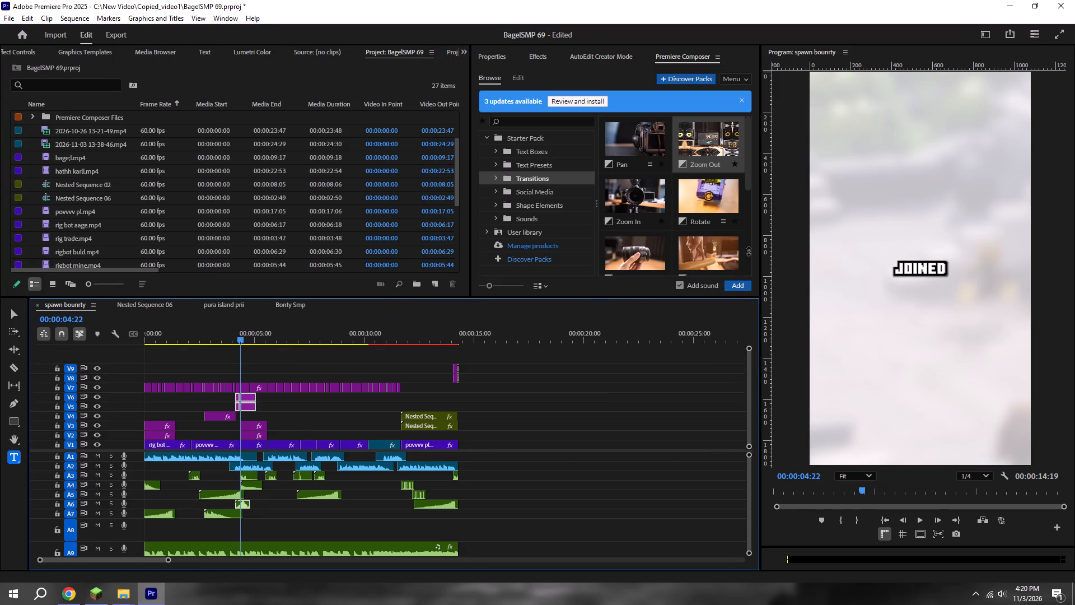
pyautogui.moveTo(749, 251); pyautogui.dragTo(749, 230)
pyautogui.moveTo(237, 333); pyautogui.dragTo(196, 333)
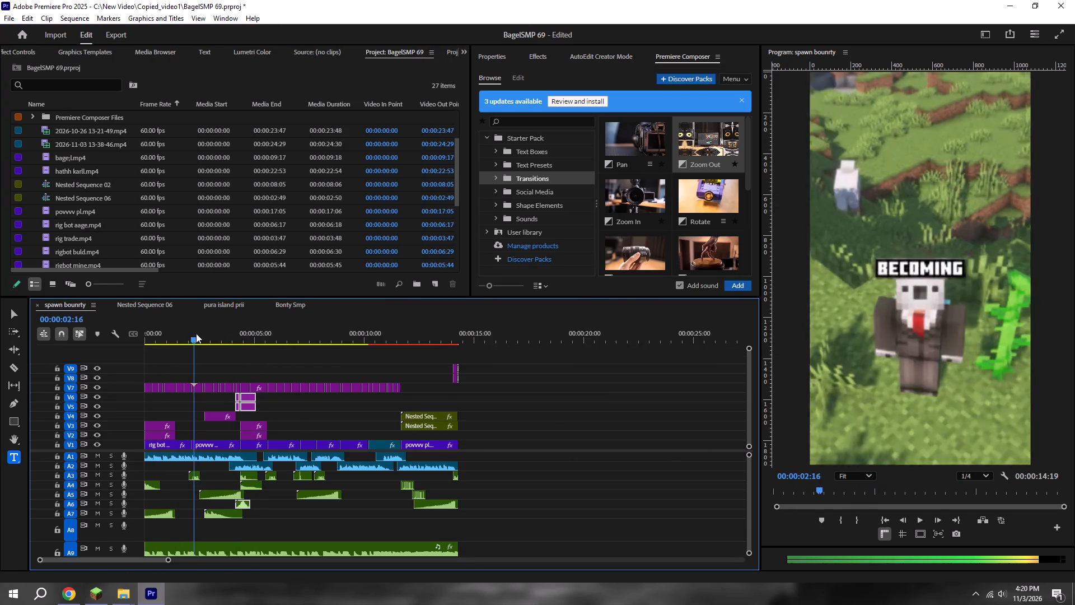
pyautogui.moveTo(196, 333); pyautogui.dragTo(194, 333)
pyautogui.click(711, 207)
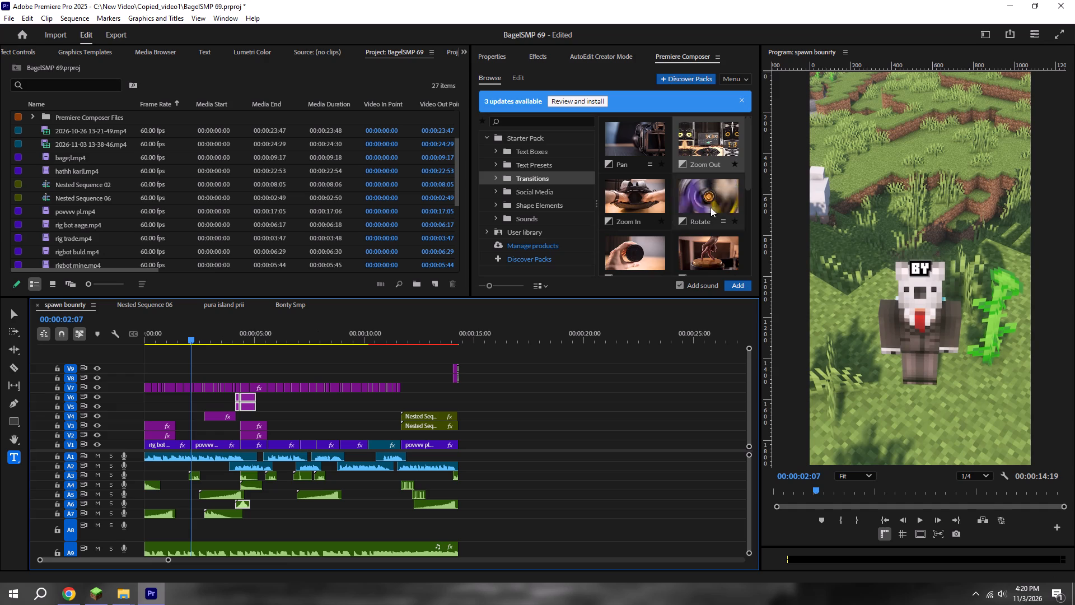
pyautogui.click(708, 249)
pyautogui.click(739, 285)
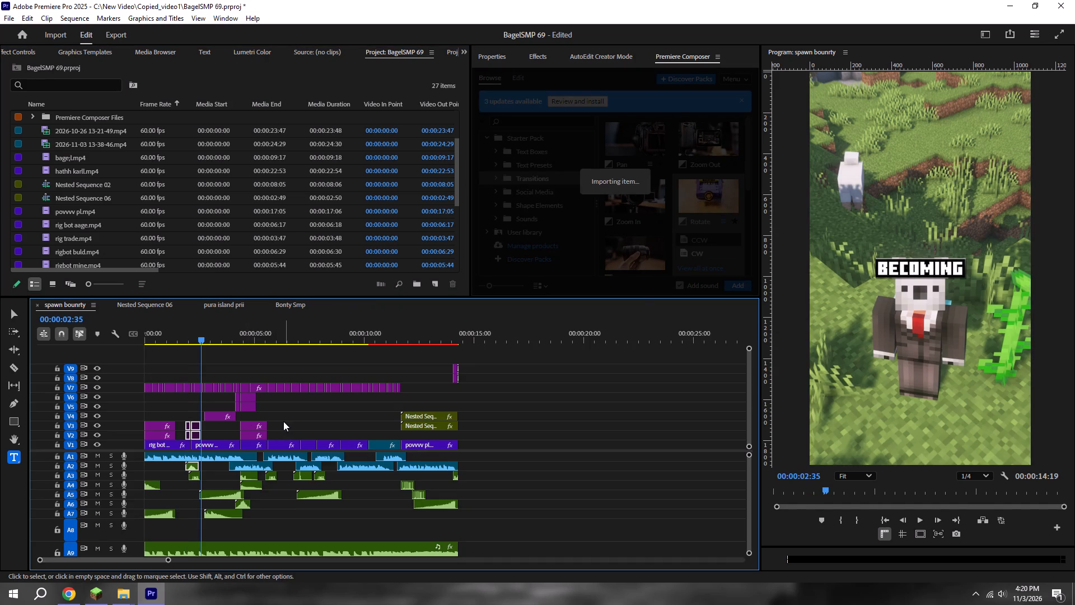
pyautogui.hotkey('ctrl', 's')
pyautogui.moveTo(190, 336); pyautogui.dragTo(43, 336)
pyautogui.press('space')
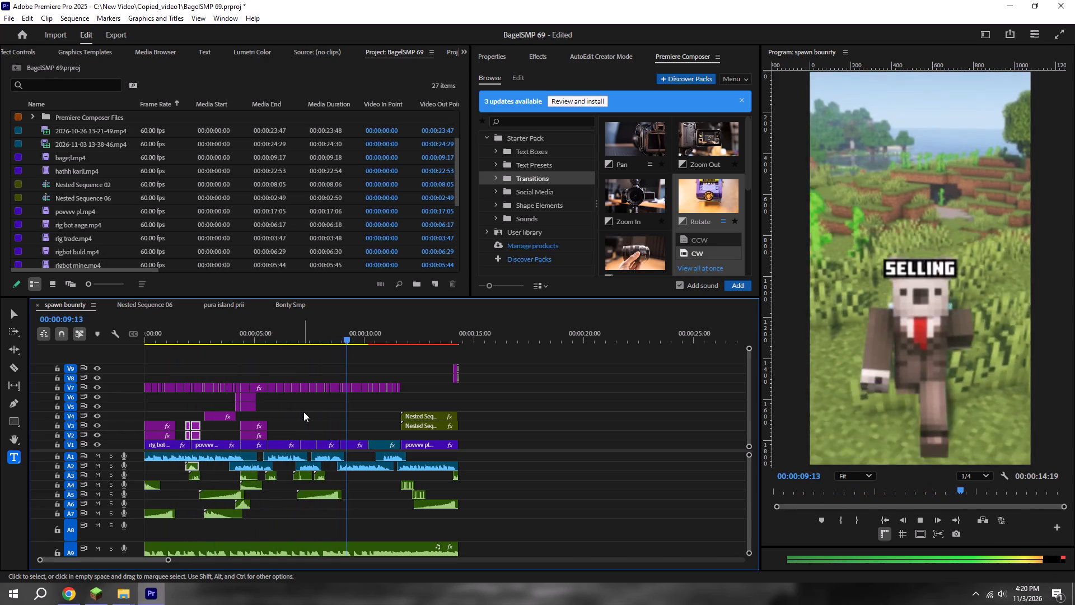
pyautogui.press('space')
# Add the Zoom Out transition with sound at the 00:00:07:06 cut to the mining clip and play that part to check it.
pyautogui.keyDown('alt'); pyautogui.scroll(-1, 321, 420); pyautogui.keyUp('alt')
pyautogui.keyDown('alt'); pyautogui.scroll(5, 321, 420); pyautogui.keyUp('alt')
pyautogui.keyDown('shift'); pyautogui.click(251, 340); pyautogui.keyUp('shift')
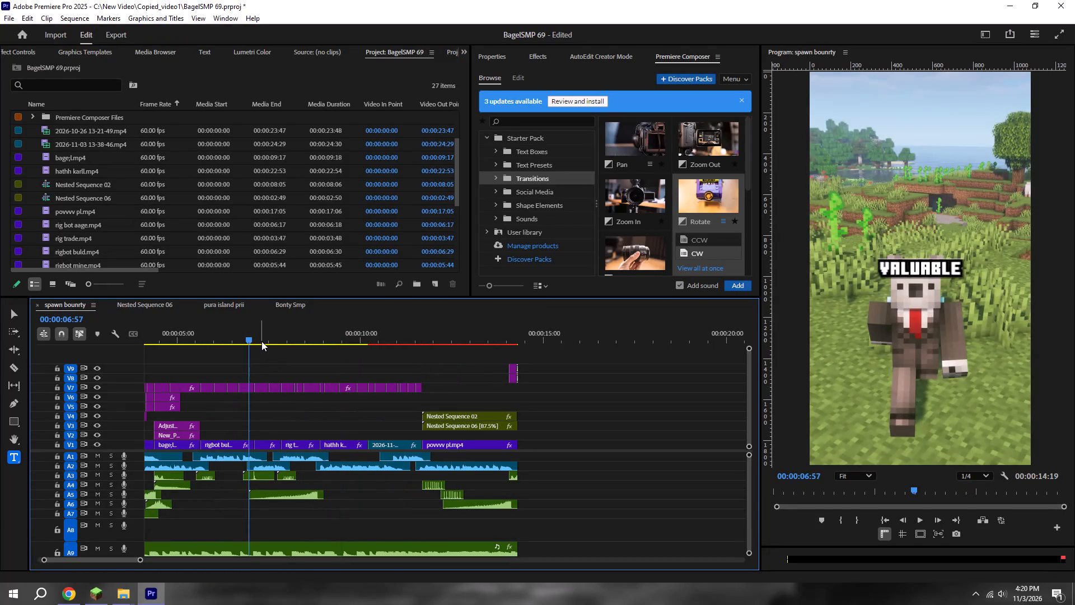
pyautogui.keyDown('shift'); pyautogui.click(261, 341); pyautogui.keyUp('shift')
pyautogui.click(728, 146)
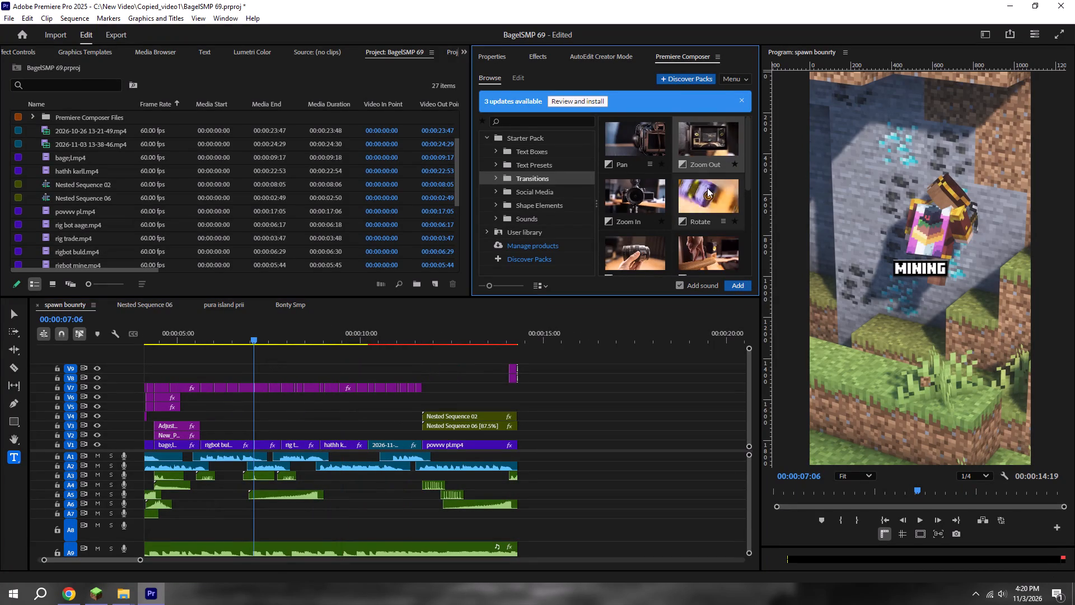
pyautogui.click(737, 287)
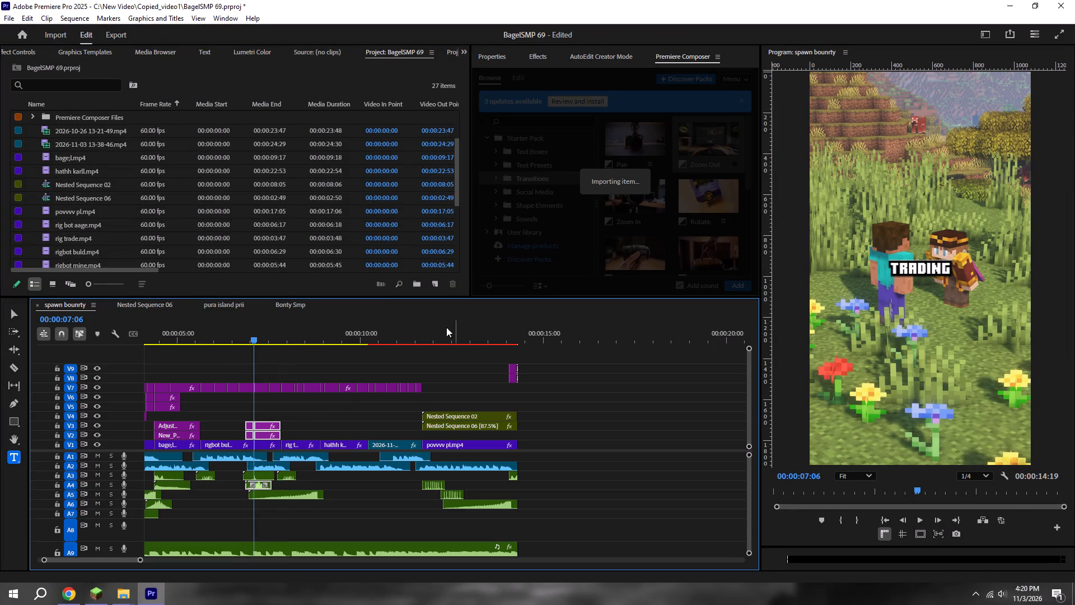
pyautogui.click(219, 338)
pyautogui.press('space')
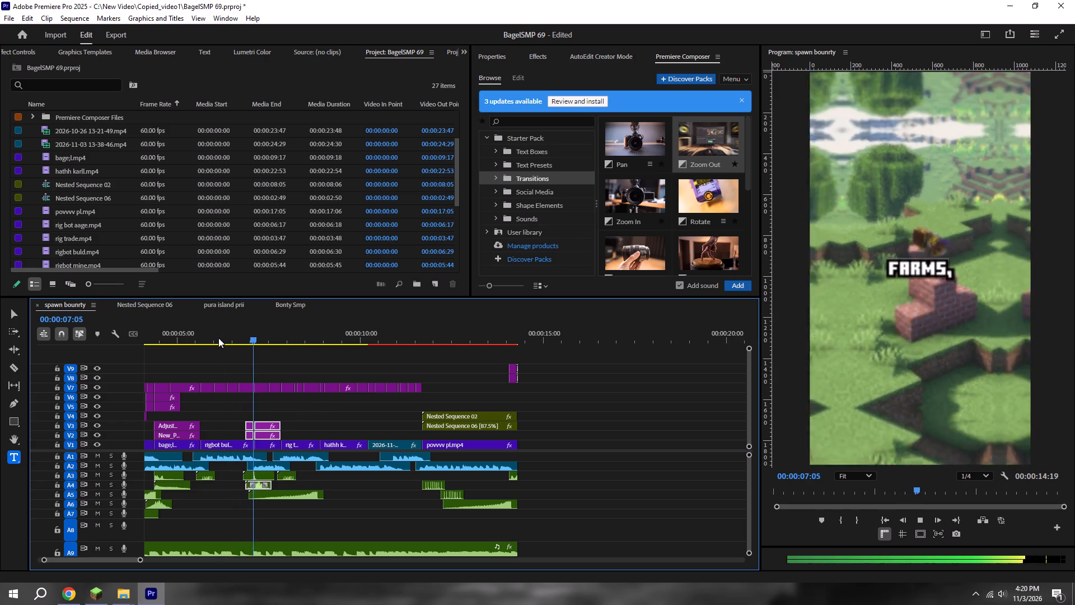
pyautogui.press('space')
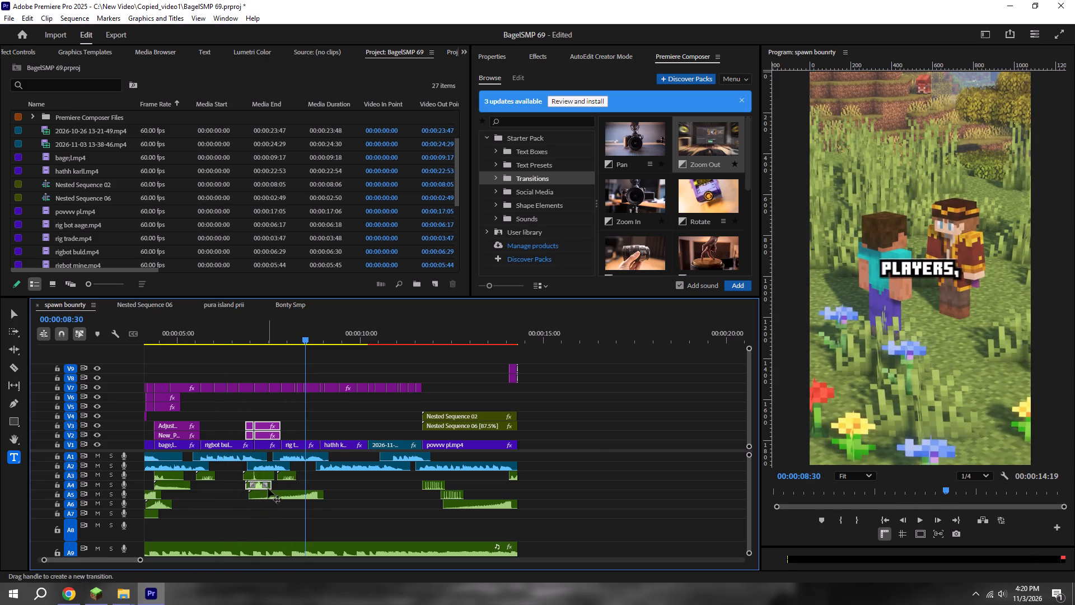
# Delete the A3 sound clip beneath the 00:00:07:06 transition and save the project.
pyautogui.keyDown('alt'); pyautogui.scroll(12, 267, 488); pyautogui.keyUp('alt')
pyautogui.click(241, 478)
pyautogui.press('BackSpace')
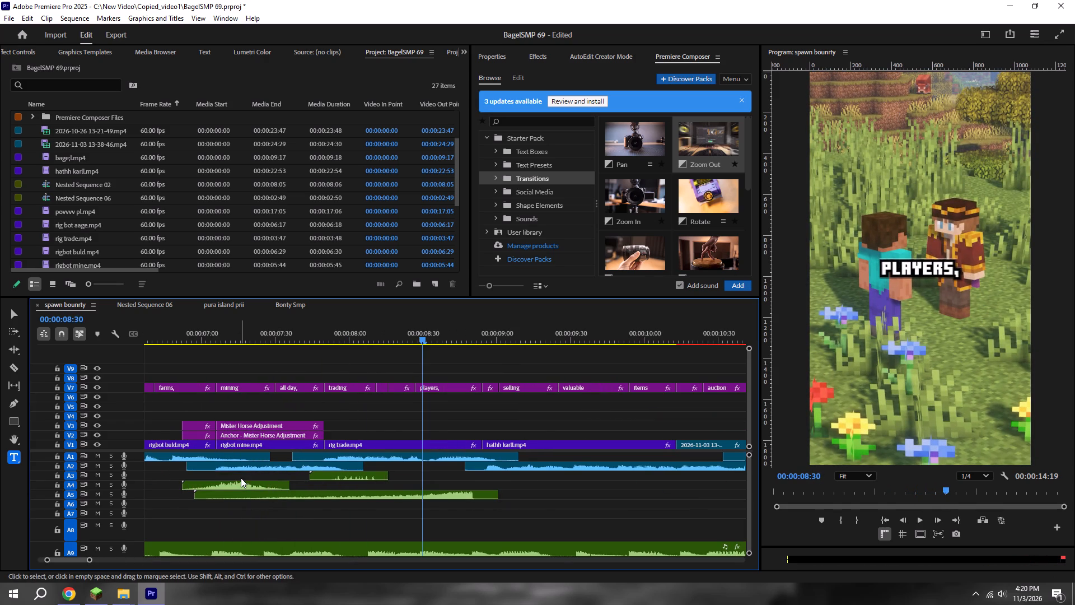
pyautogui.hotkey('ctrl', 's')
# Add the Rotate CW transition with sound at the 00:00:07:50 cut to rig trade.mp4, save, and play that part to check it.
pyautogui.keyDown('shift'); pyautogui.moveTo(345, 334); pyautogui.dragTo(328, 336); pyautogui.keyUp('shift')
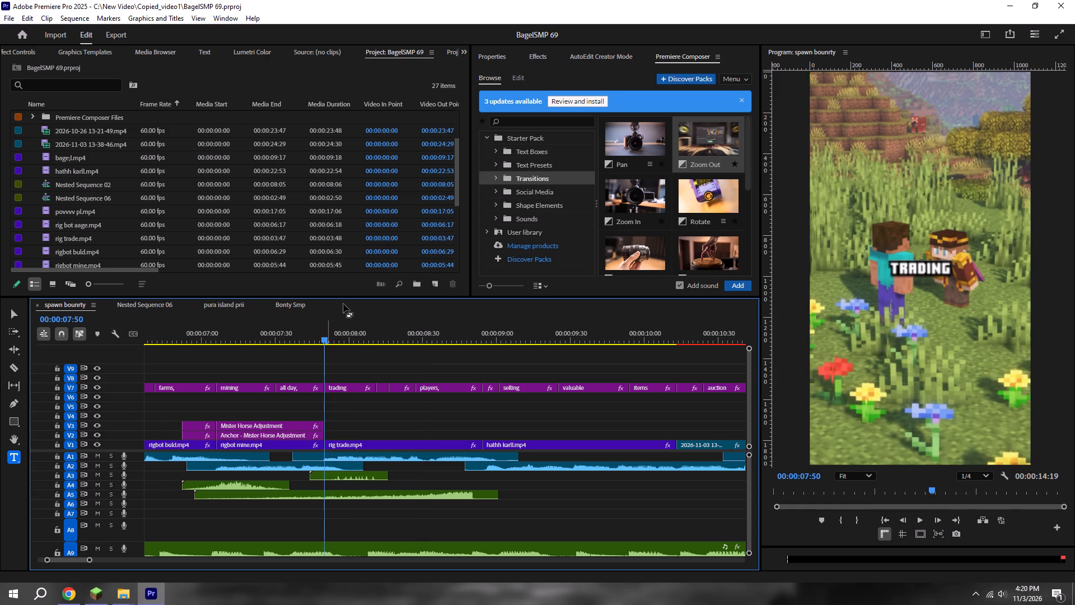
pyautogui.click(709, 199)
pyautogui.click(709, 257)
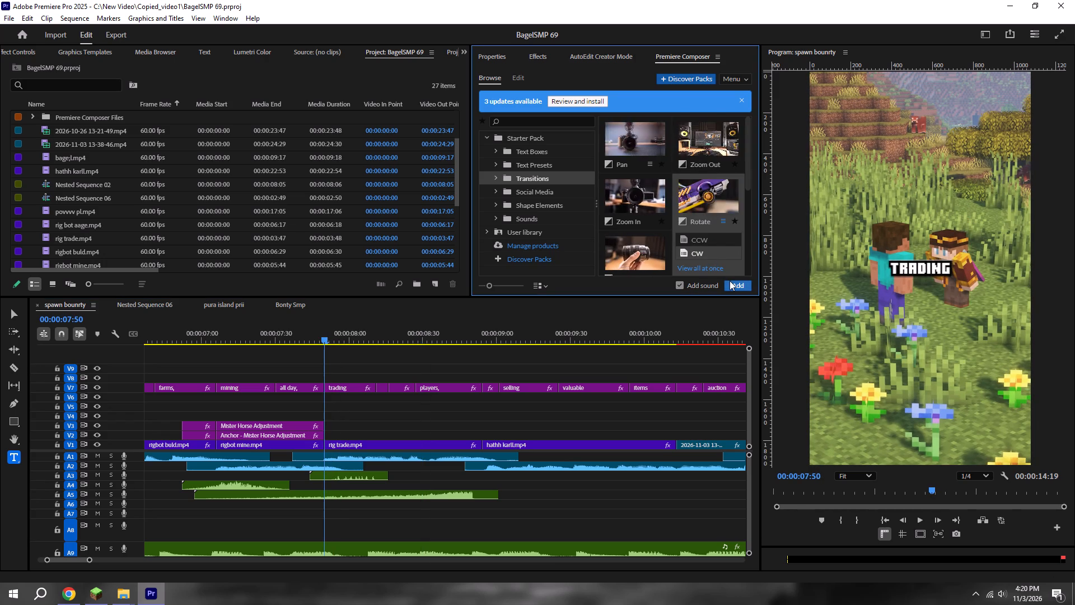
pyautogui.click(730, 281)
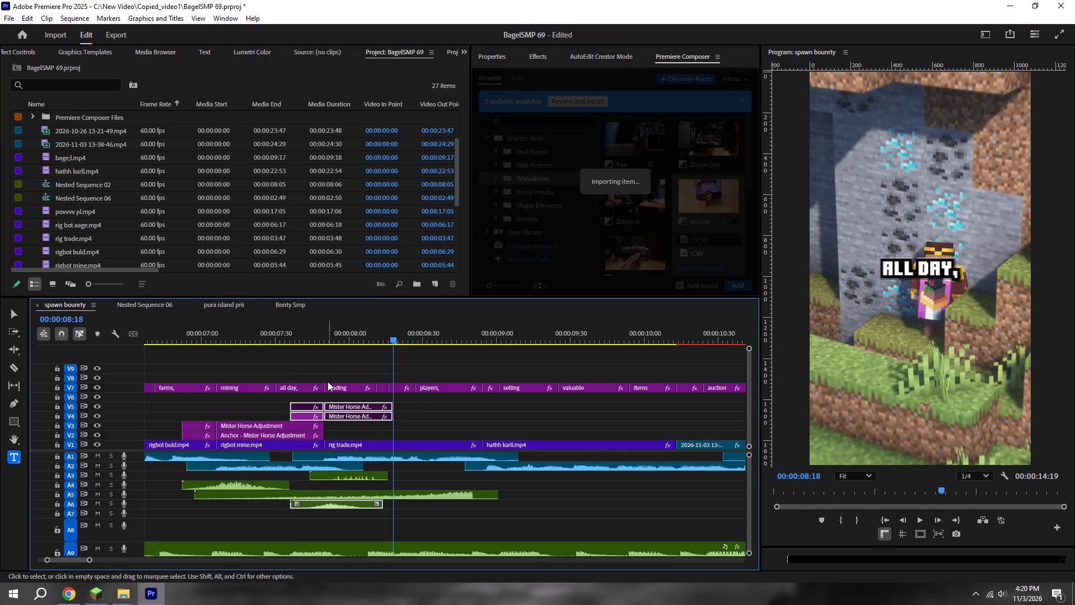
pyautogui.hotkey('ctrl', 's')
pyautogui.moveTo(211, 328); pyautogui.dragTo(199, 328)
pyautogui.press('space')
pyautogui.keyDown('alt'); pyautogui.scroll(-2, 153, 325); pyautogui.keyUp('alt')
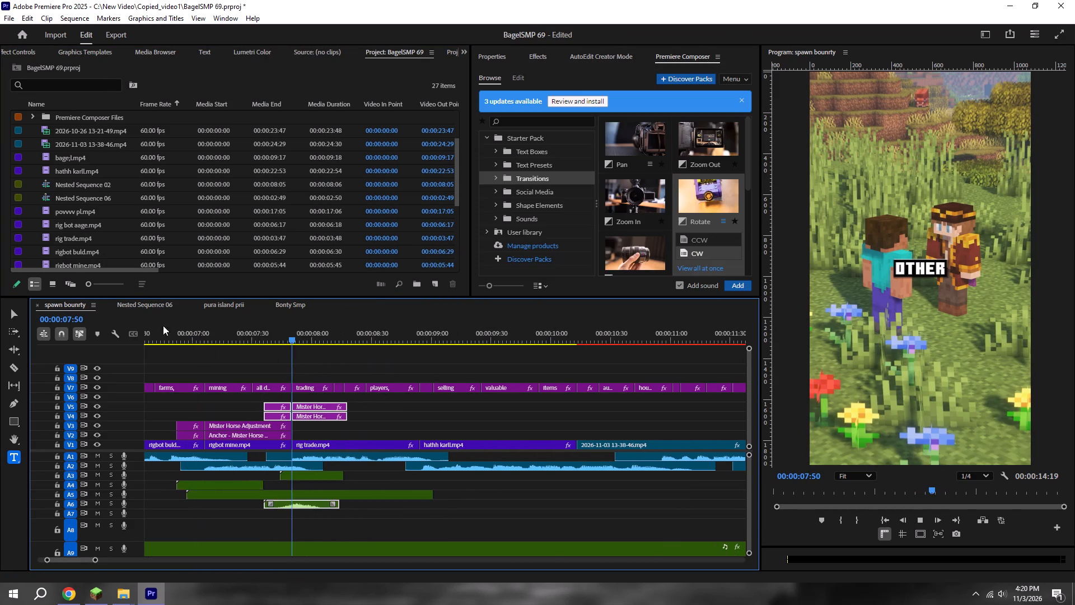
pyautogui.moveTo(209, 334); pyautogui.dragTo(150, 334)
pyautogui.press('space')
pyautogui.scroll(-5, 146, 332)
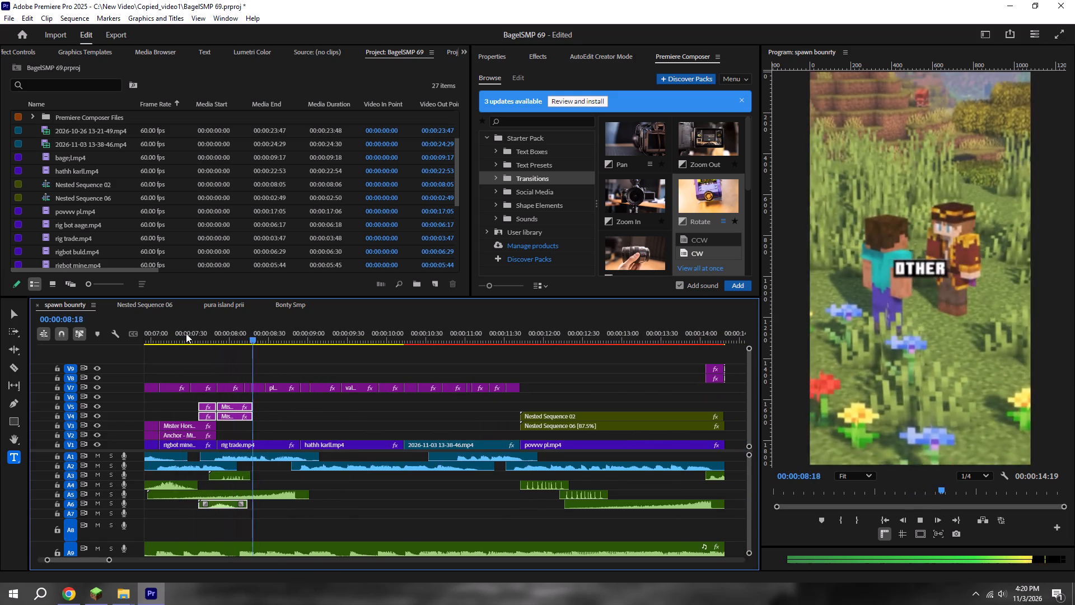
pyautogui.press('space')
# Add the Rotate CW transition with sound at the 00:00:10:13 cut to the auction clip and save the project.
pyautogui.keyDown('shift'); pyautogui.click(303, 334); pyautogui.keyUp('shift')
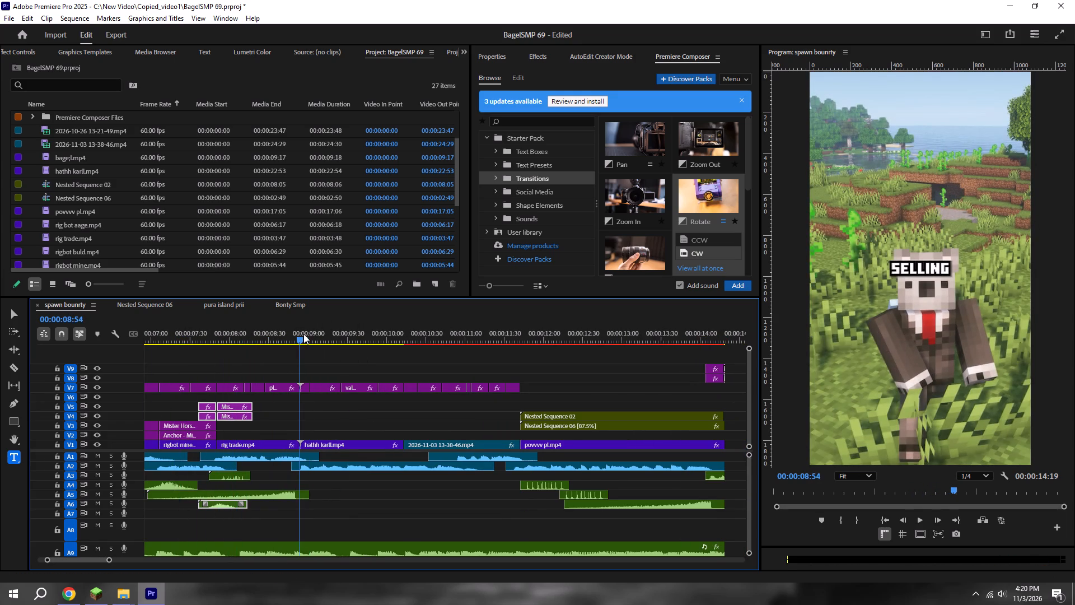
pyautogui.press('space')
pyautogui.keyDown('alt'); pyautogui.scroll(-5, 303, 334); pyautogui.keyUp('alt')
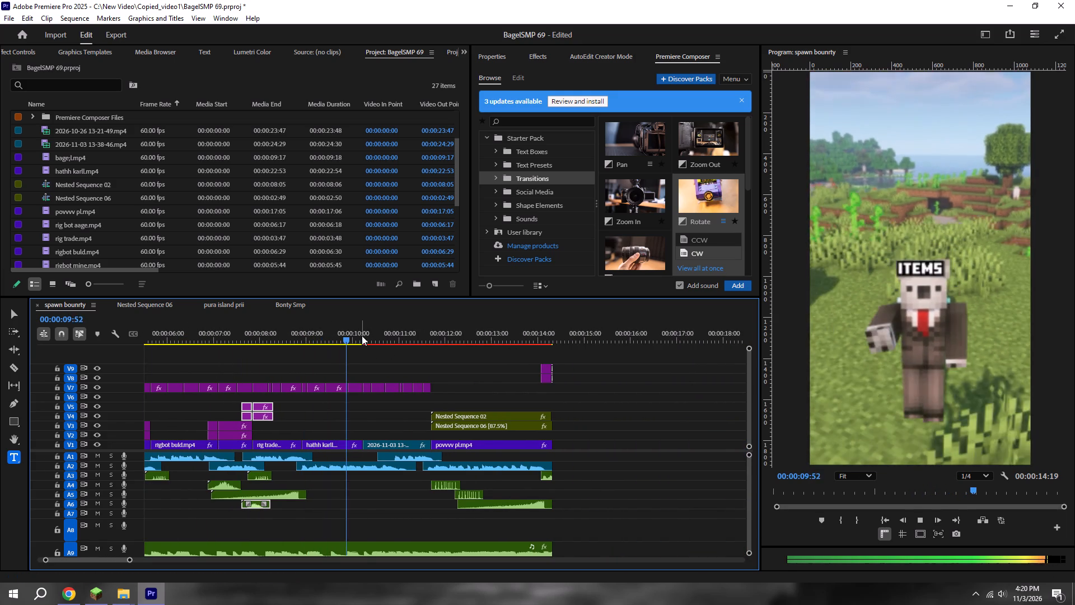
pyautogui.keyDown('shift'); pyautogui.click(362, 335); pyautogui.keyUp('shift')
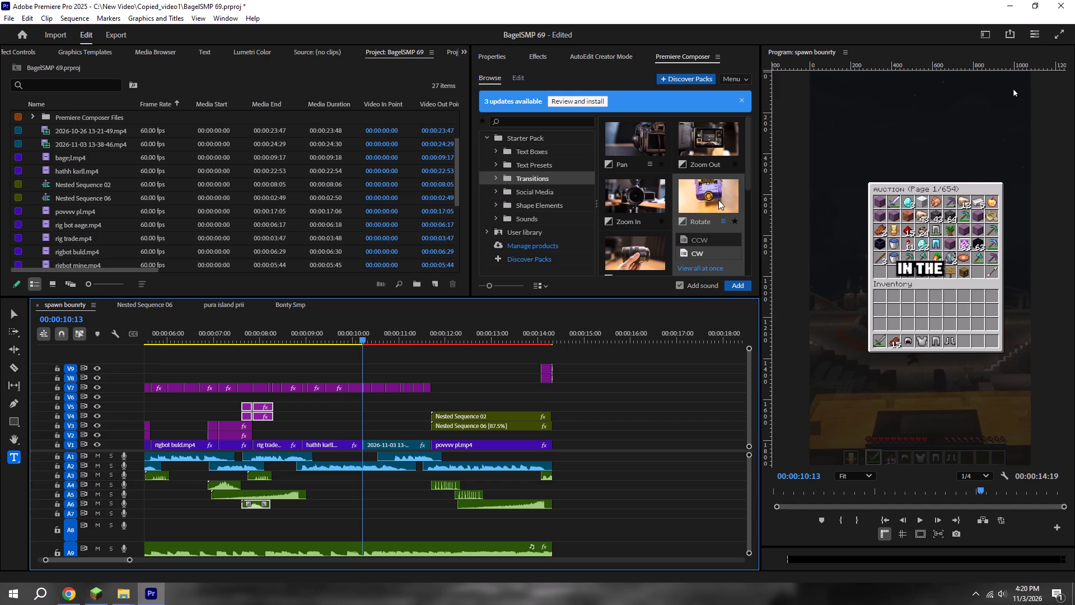
pyautogui.click(721, 254)
pyautogui.click(744, 285)
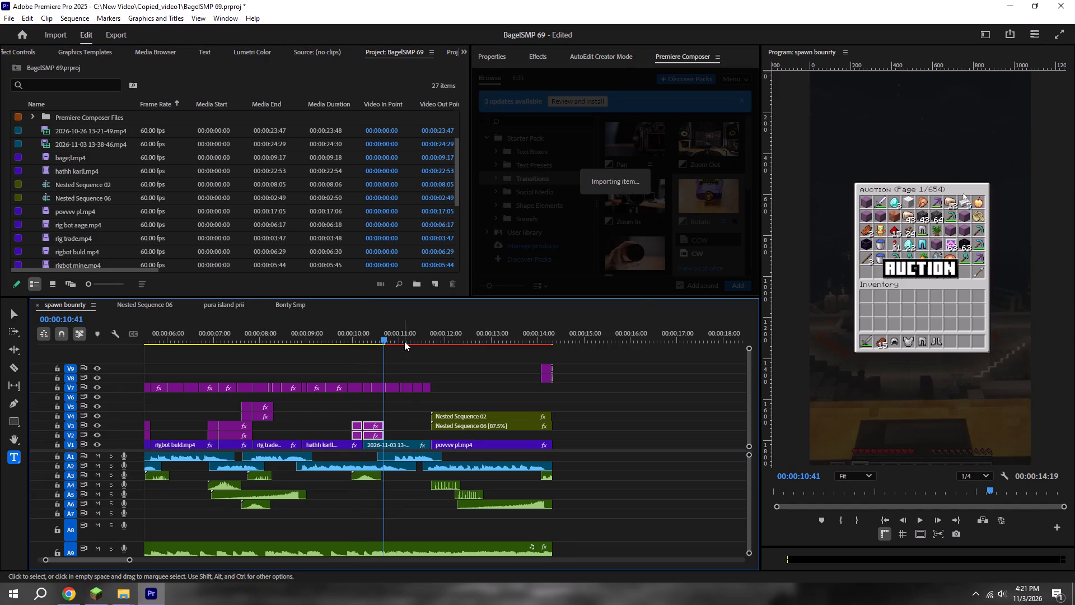
pyautogui.hotkey('ctrl', 's')
pyautogui.keyDown('alt'); pyautogui.scroll(-6, 400, 390); pyautogui.keyUp('alt')
pyautogui.hotkey('ctrl', 's')
pyautogui.keyDown('alt'); pyautogui.scroll(-4, 462, 421); pyautogui.keyUp('alt')
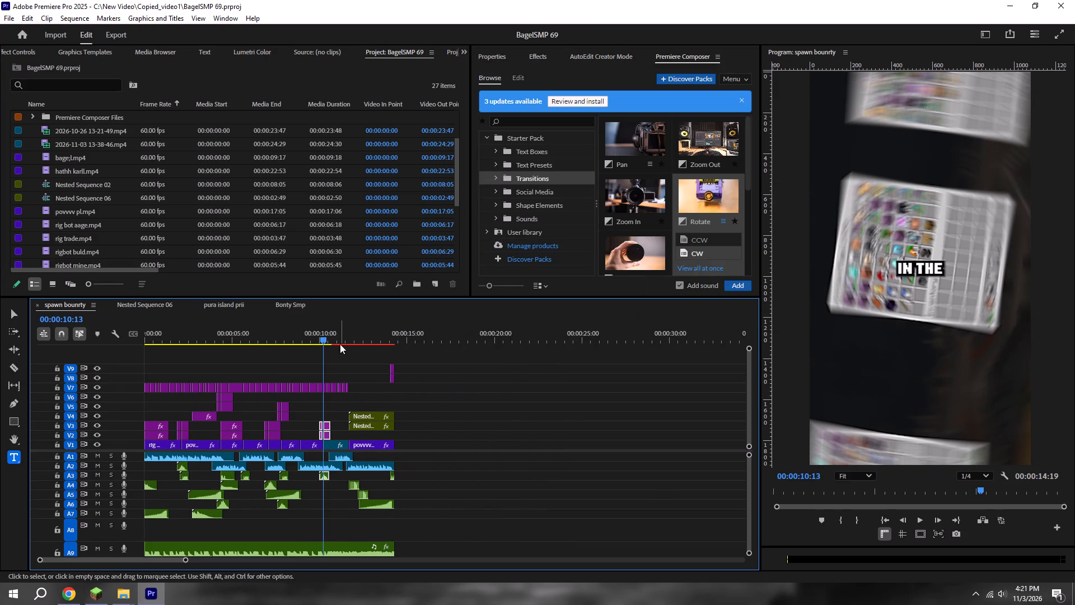
# Add the Zoom Out transition with sound at 00:00:11:42, where the outro clip starts, and save the project.
pyautogui.keyDown('shift'); pyautogui.click(351, 341); pyautogui.keyUp('shift')
pyautogui.click(722, 147)
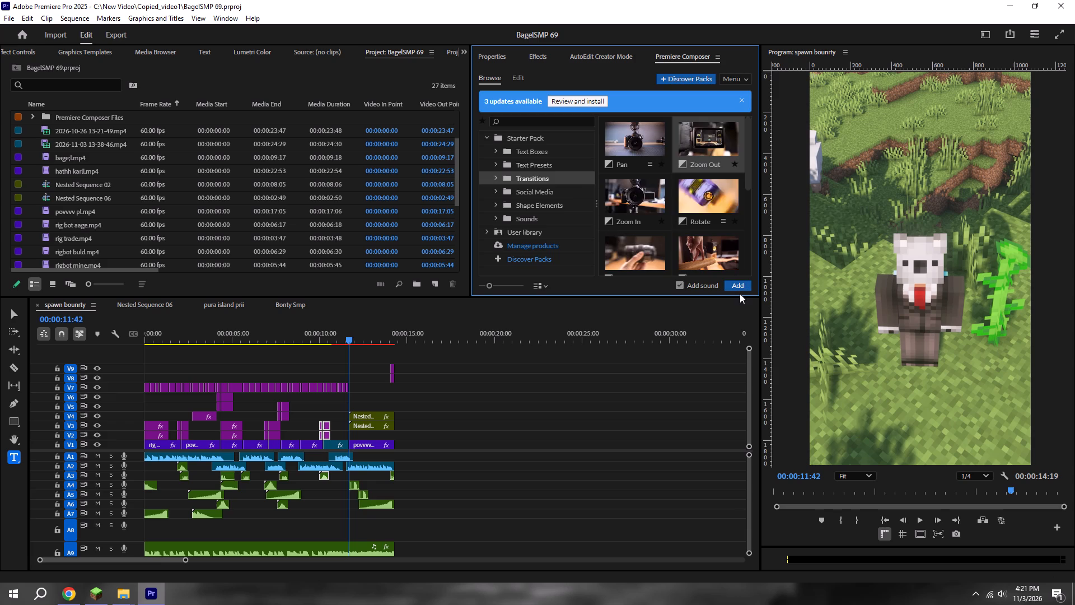
pyautogui.click(740, 287)
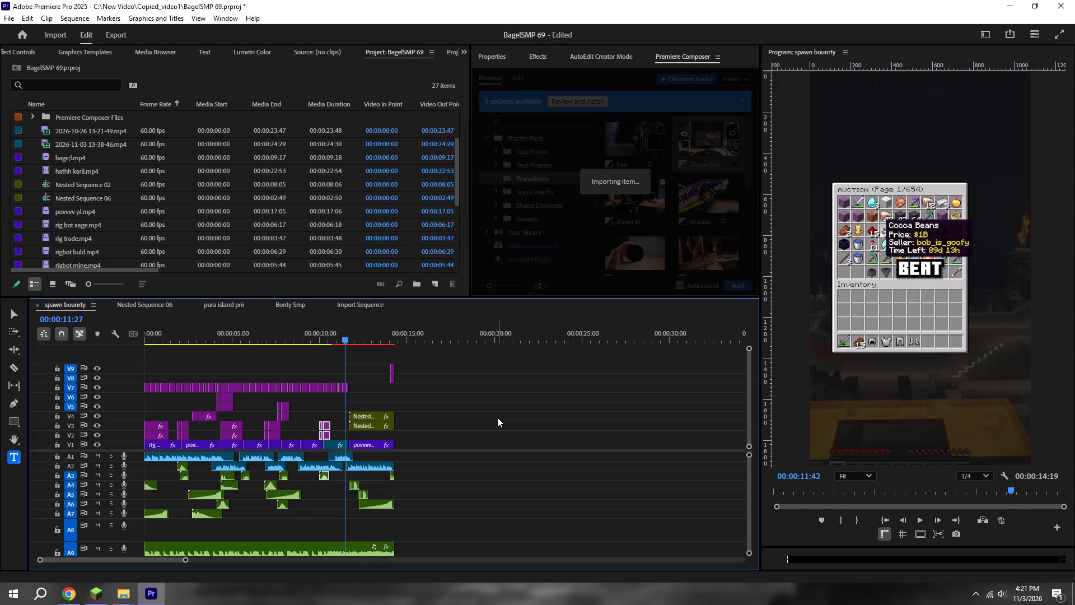
pyautogui.hotkey('ctrl', 's')
# Replay the later part and the whole sequence from its start to examine the new transitions and their sounds.
pyautogui.moveTo(329, 337); pyautogui.dragTo(320, 337)
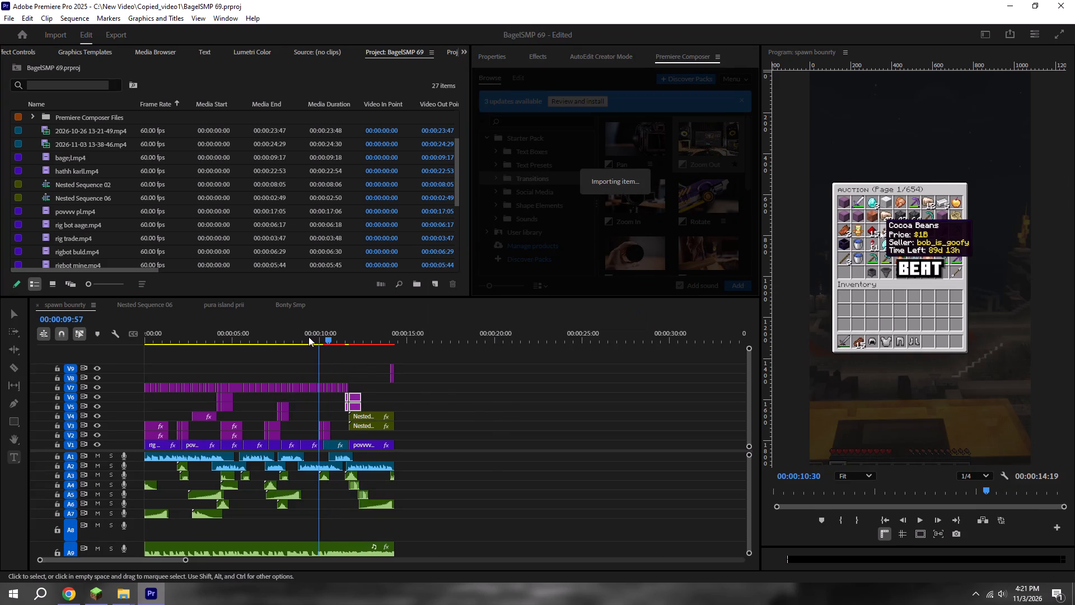
pyautogui.press('space')
pyautogui.keyDown('alt'); pyautogui.scroll(-3, 308, 337); pyautogui.keyUp('alt')
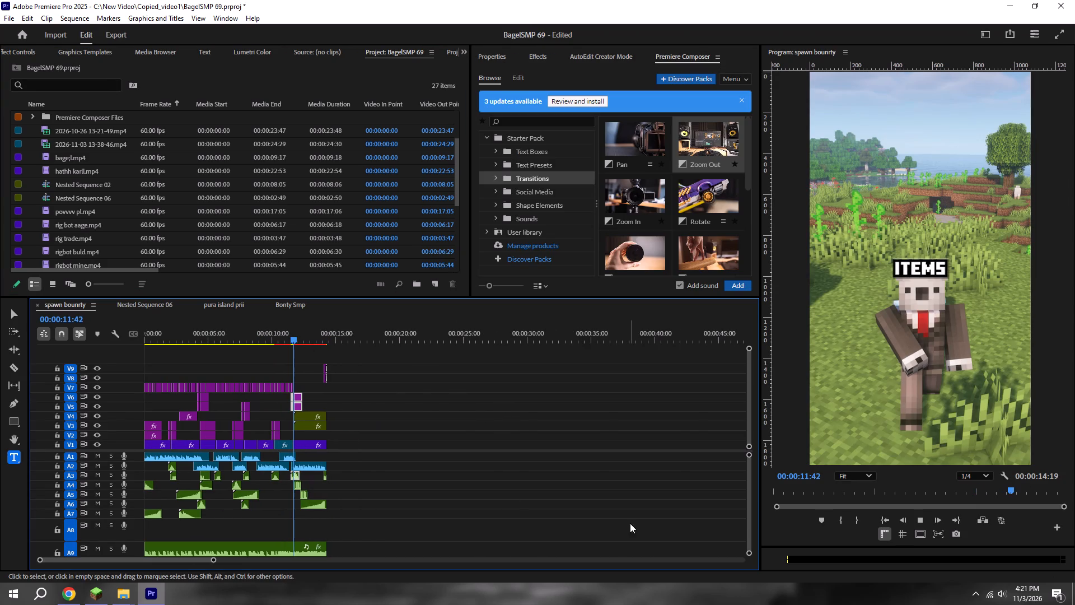
pyautogui.click(887, 520)
pyautogui.keyDown('alt'); pyautogui.scroll(-4, 564, 479); pyautogui.keyUp('alt')
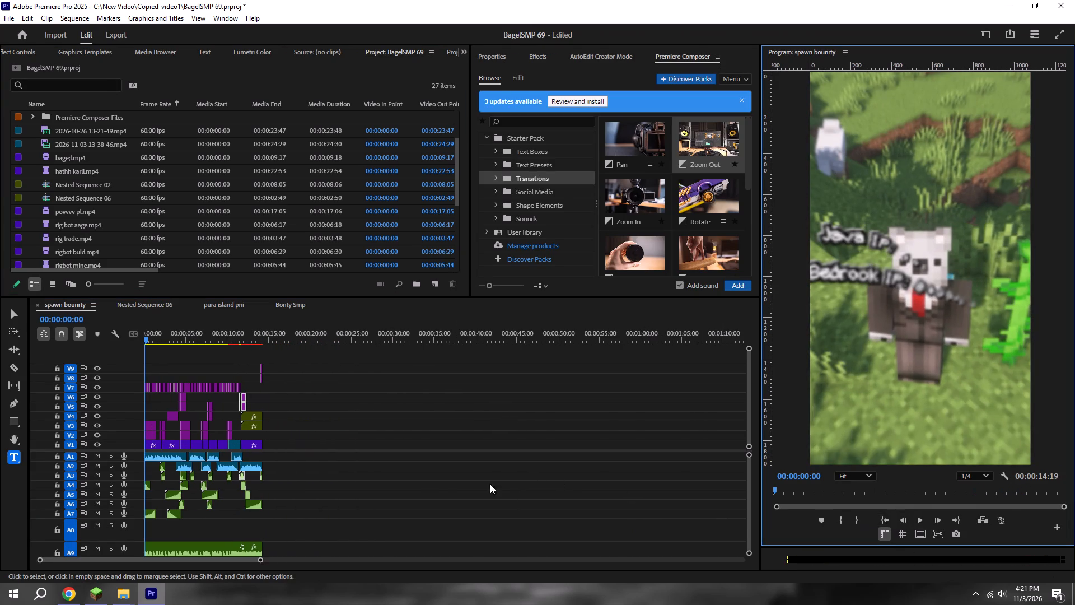
pyautogui.click(436, 482)
pyautogui.press('space')
pyautogui.click(427, 467)
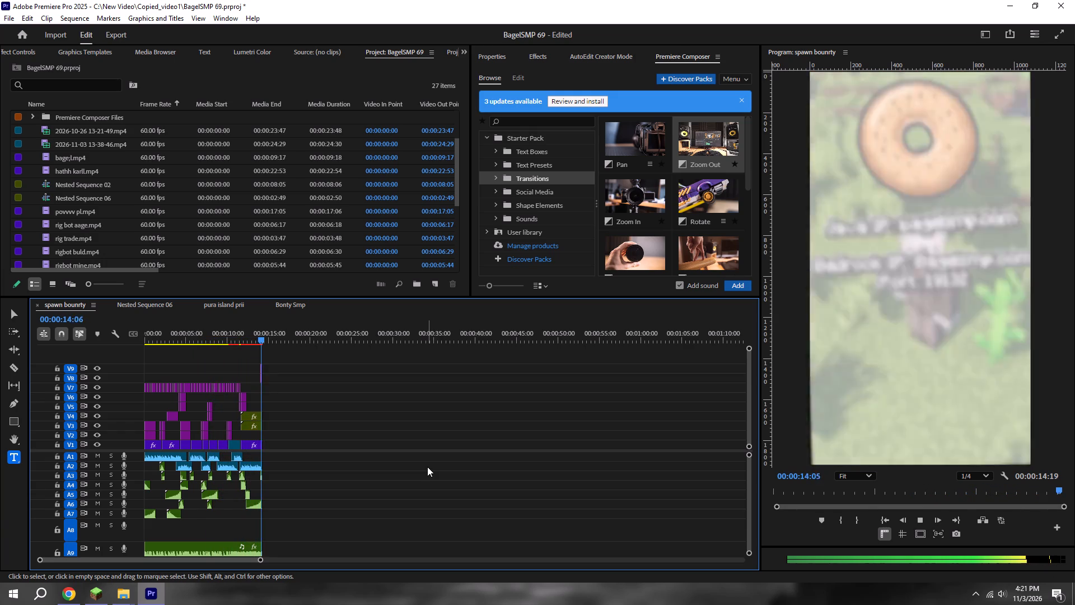
pyautogui.press('space')
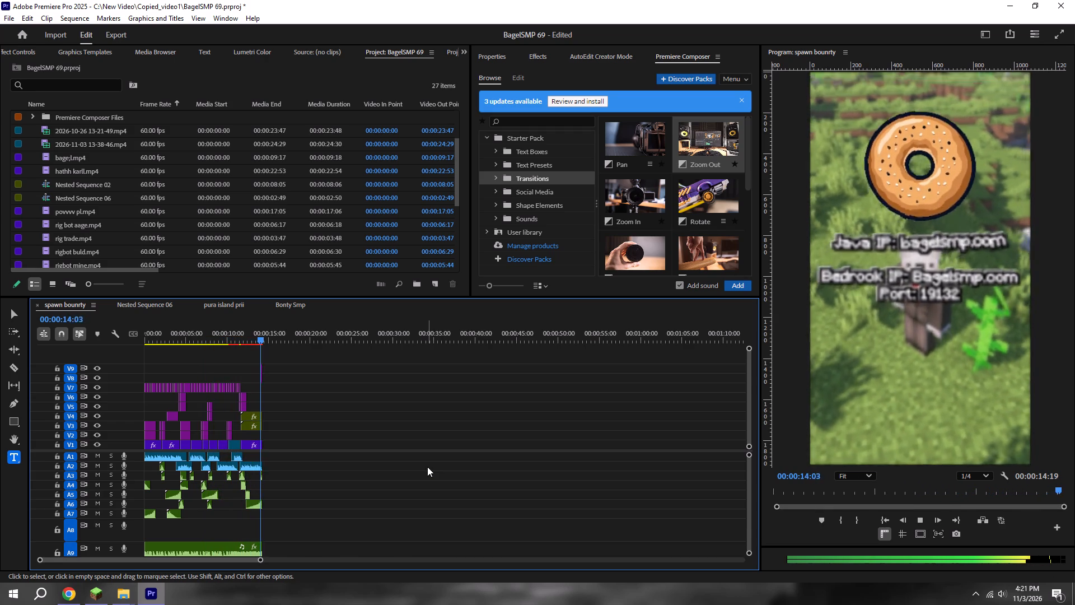
pyautogui.click(886, 515)
pyautogui.press('space')
# Move the rising sound from A5 at about 2.5 seconds to A6, ending where the outro clip starts, and play that part to check it.
pyautogui.keyDown('alt'); pyautogui.scroll(4, 254, 470); pyautogui.keyUp('alt')
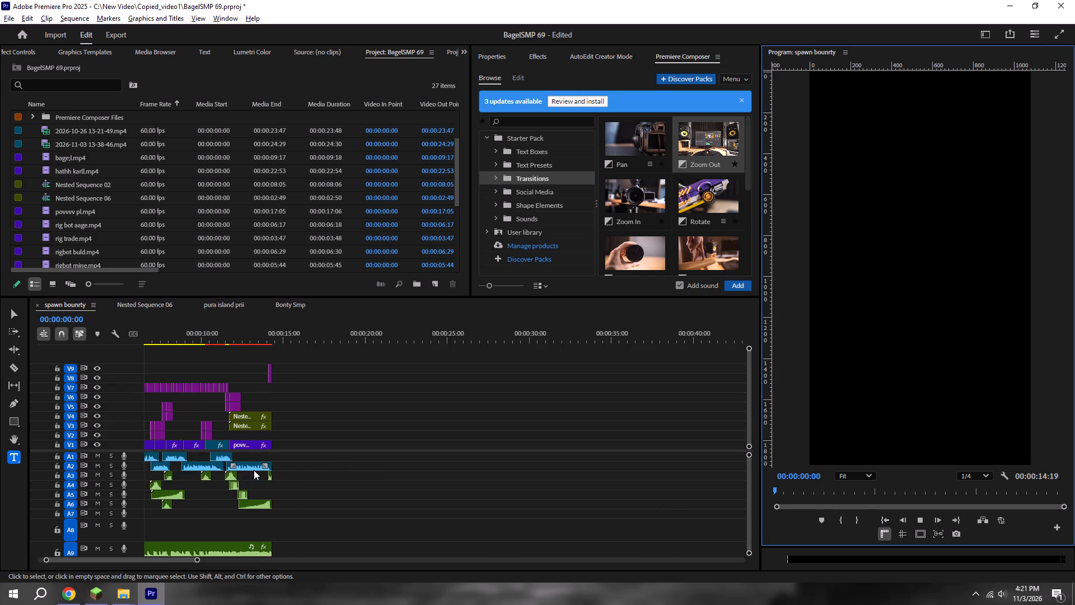
pyautogui.keyDown('alt'); pyautogui.scroll(20, 254, 470); pyautogui.keyUp('alt')
pyautogui.keyDown('alt'); pyautogui.scroll(2, 254, 470); pyautogui.keyUp('alt')
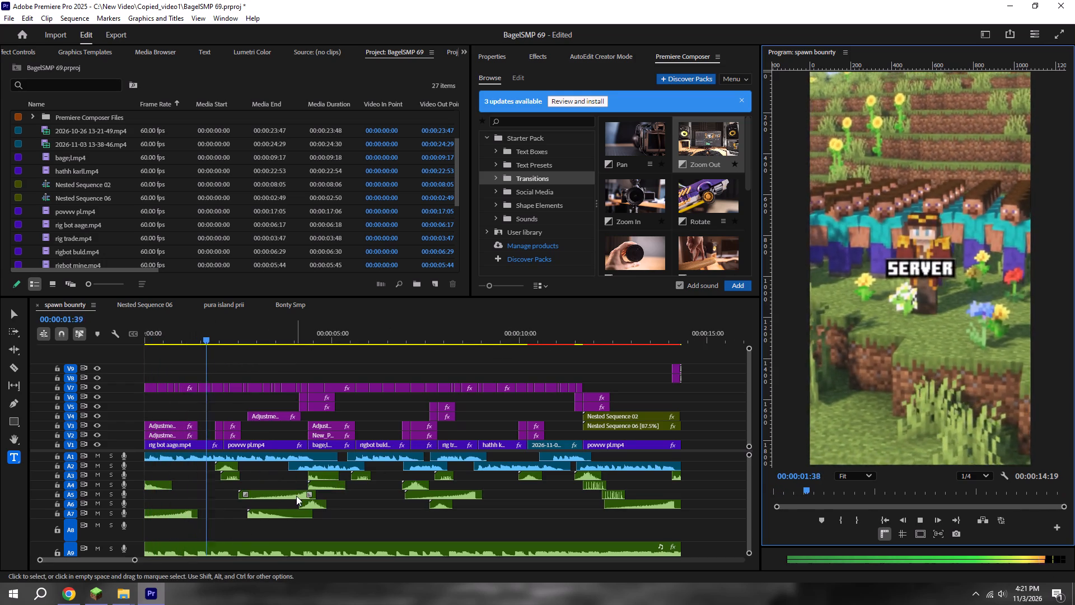
pyautogui.keyDown('alt'); pyautogui.moveTo(294, 495); pyautogui.dragTo(544, 506); pyautogui.keyUp('alt')
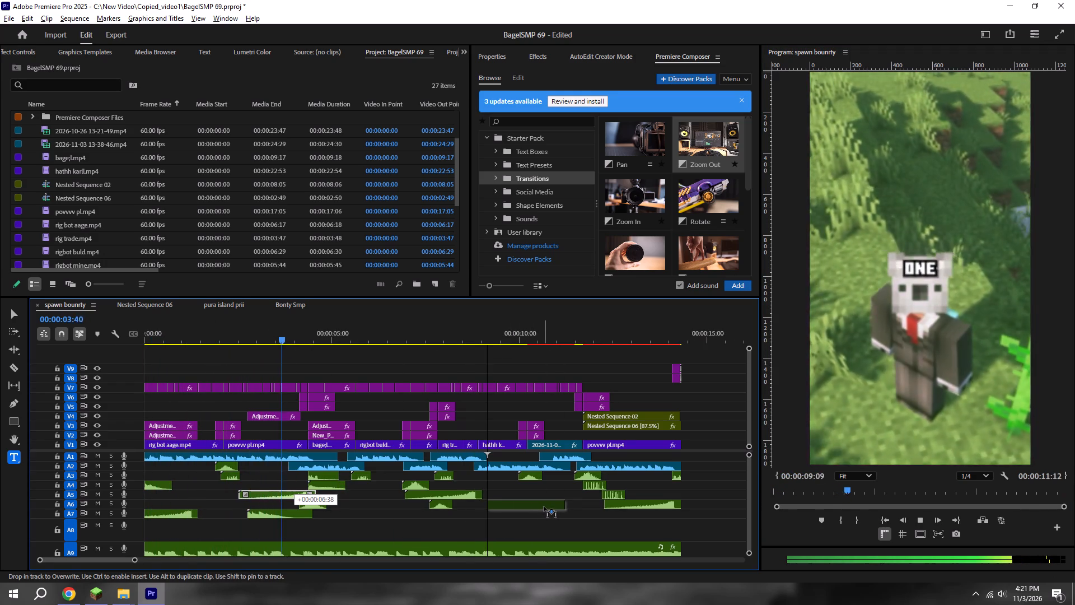
pyautogui.keyDown('alt'); pyautogui.moveTo(544, 506); pyautogui.dragTo(549, 506); pyautogui.keyUp('alt')
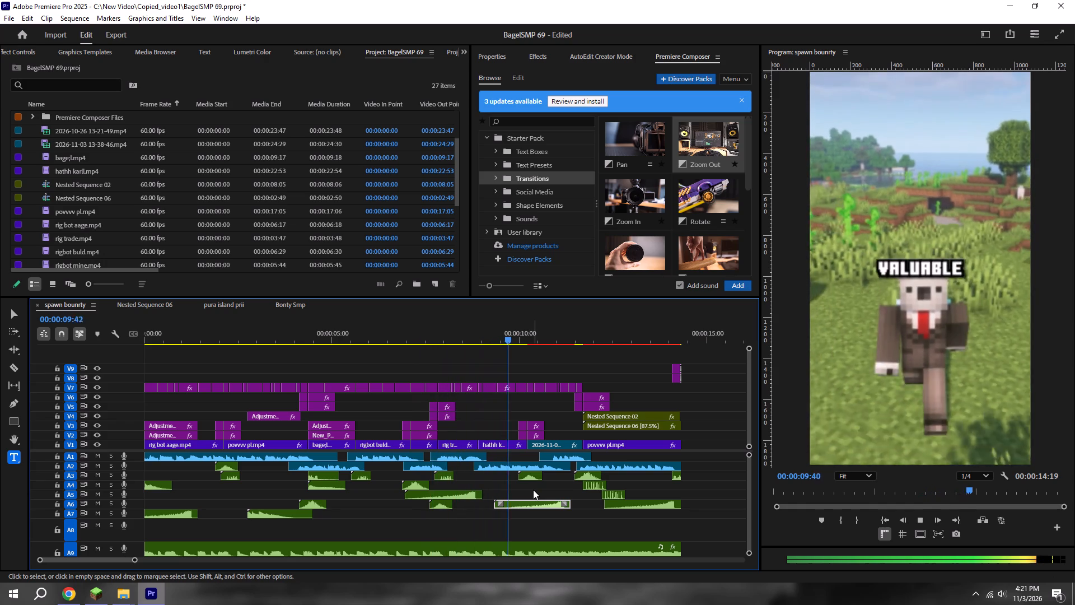
pyautogui.press('space')
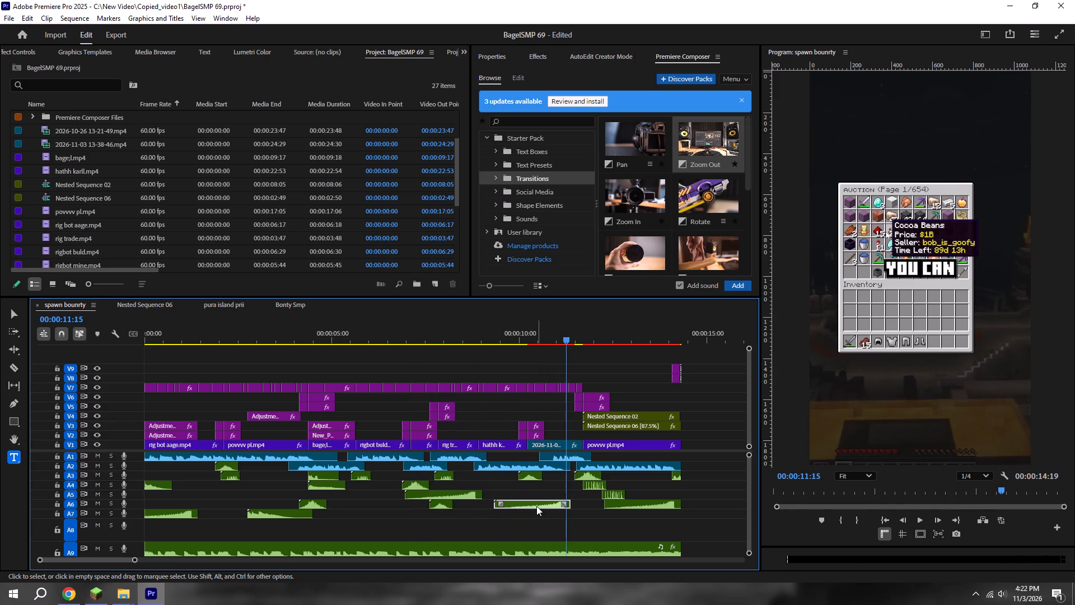
pyautogui.moveTo(537, 502); pyautogui.dragTo(545, 502)
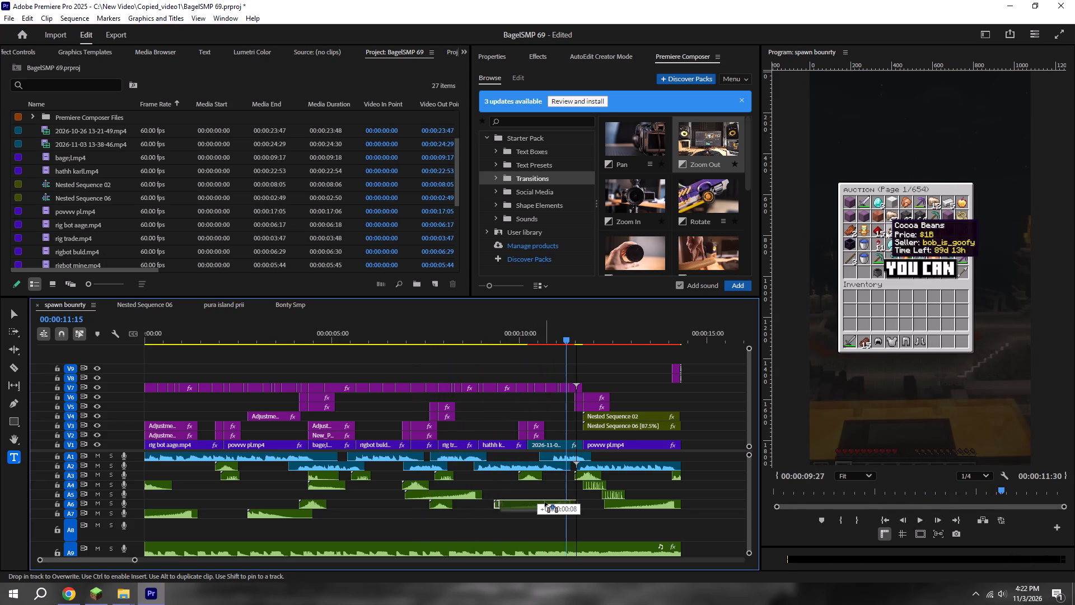
pyautogui.moveTo(545, 502); pyautogui.dragTo(546, 502)
pyautogui.click(513, 346)
pyautogui.press('space')
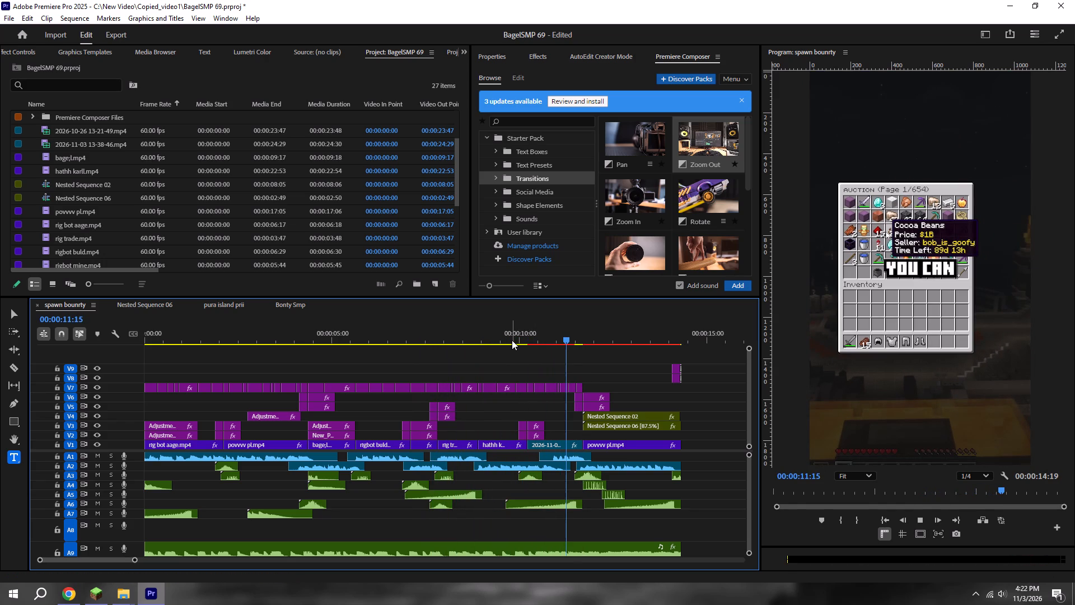
pyautogui.click(512, 340)
pyautogui.press('space')
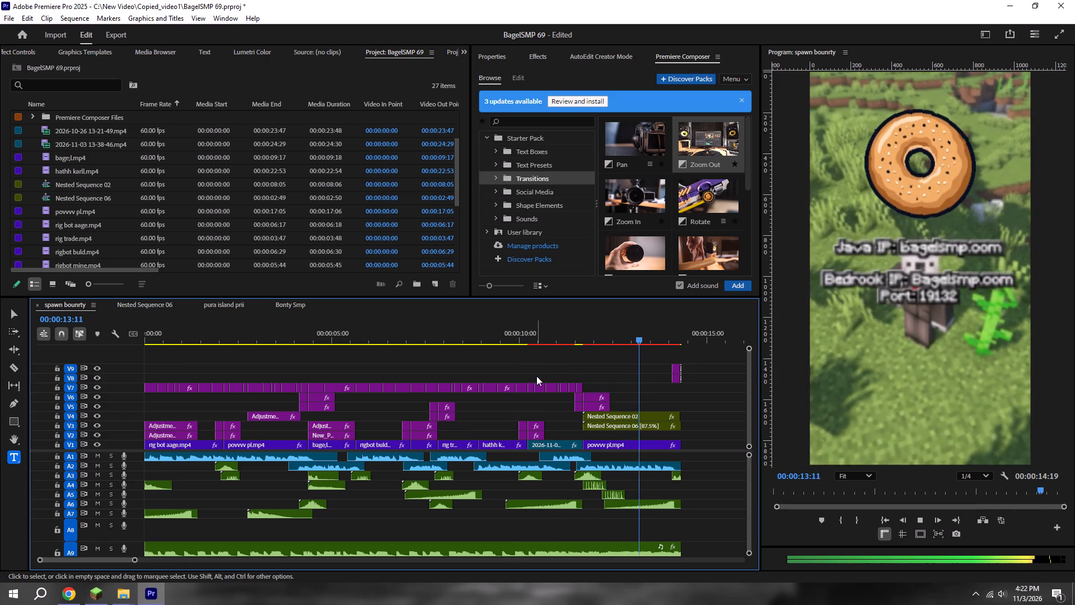
# Replay the whole sequence and the part from 00:00:10:14 to examine the moved sound's timing, and save the project.
pyautogui.keyDown('alt'); pyautogui.scroll(-4, 536, 376); pyautogui.keyUp('alt')
pyautogui.click(884, 522)
pyautogui.press('space')
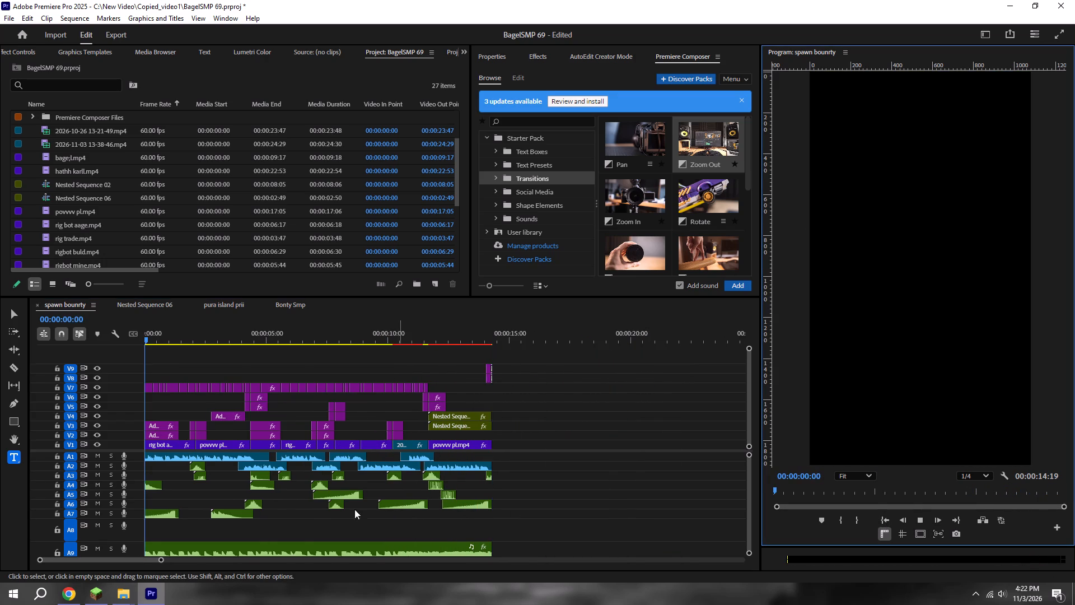
pyautogui.keyDown('alt'); pyautogui.scroll(16, 307, 513); pyautogui.keyUp('alt')
pyautogui.keyDown('alt'); pyautogui.scroll(-3, 352, 487); pyautogui.keyUp('alt')
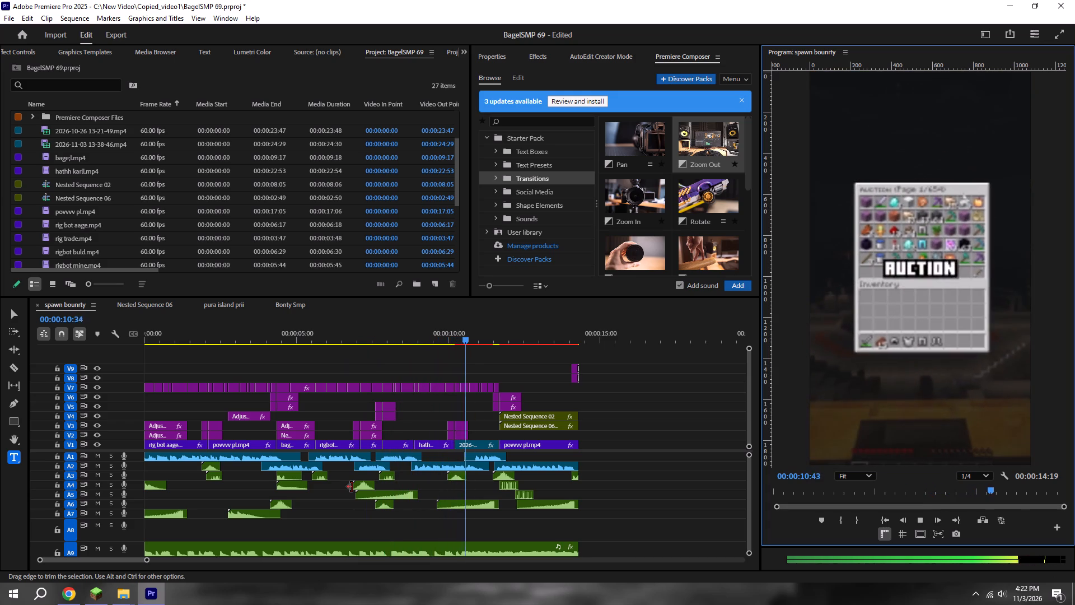
pyautogui.press('space')
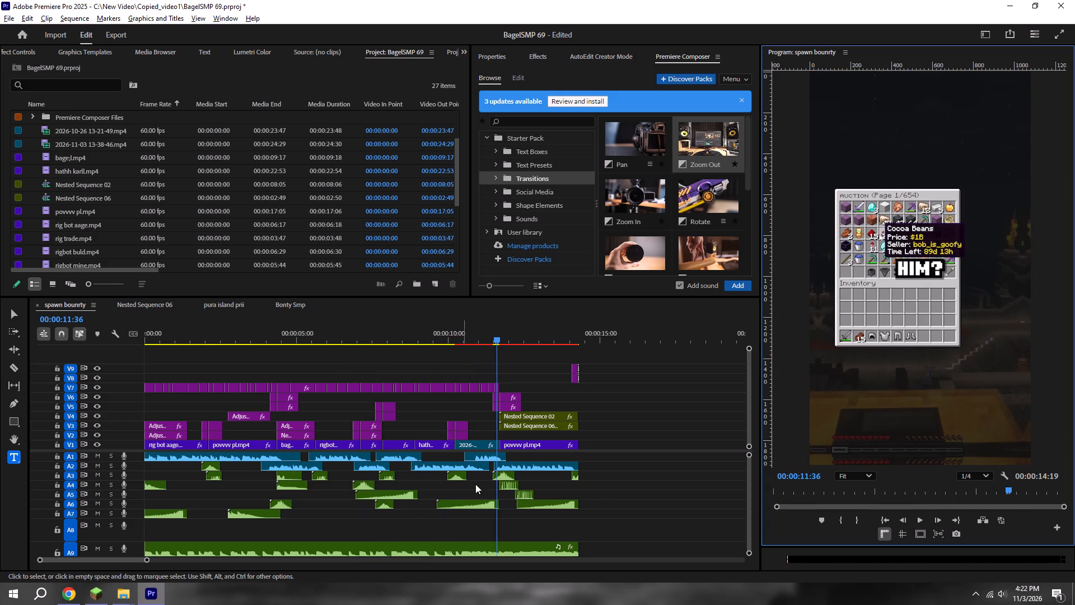
pyautogui.keyDown('alt'); pyautogui.scroll(9, 602, 500); pyautogui.keyUp('alt')
pyautogui.click(277, 334)
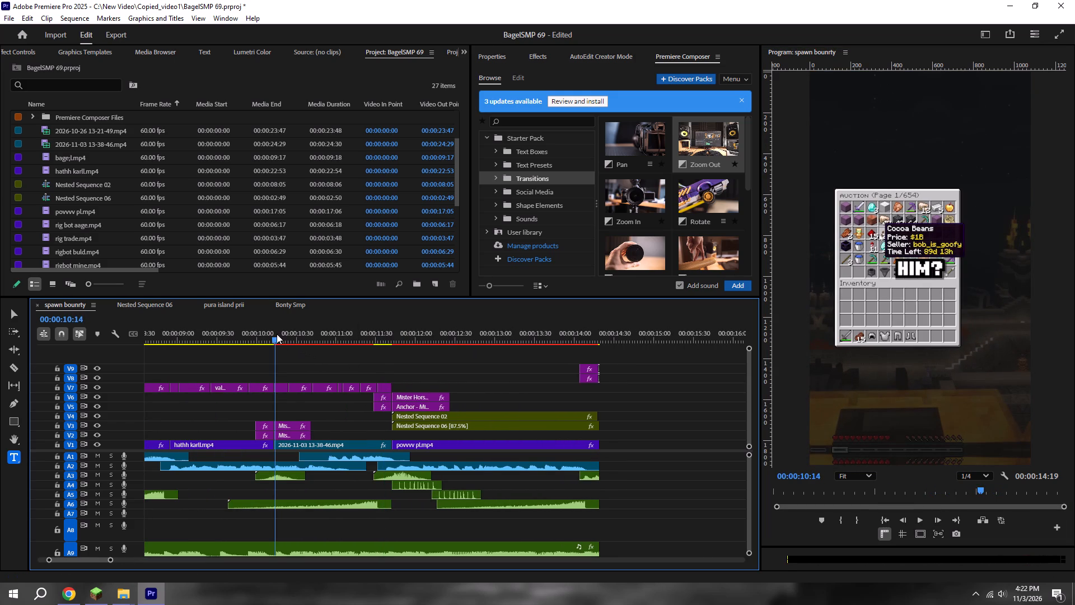
pyautogui.press('space')
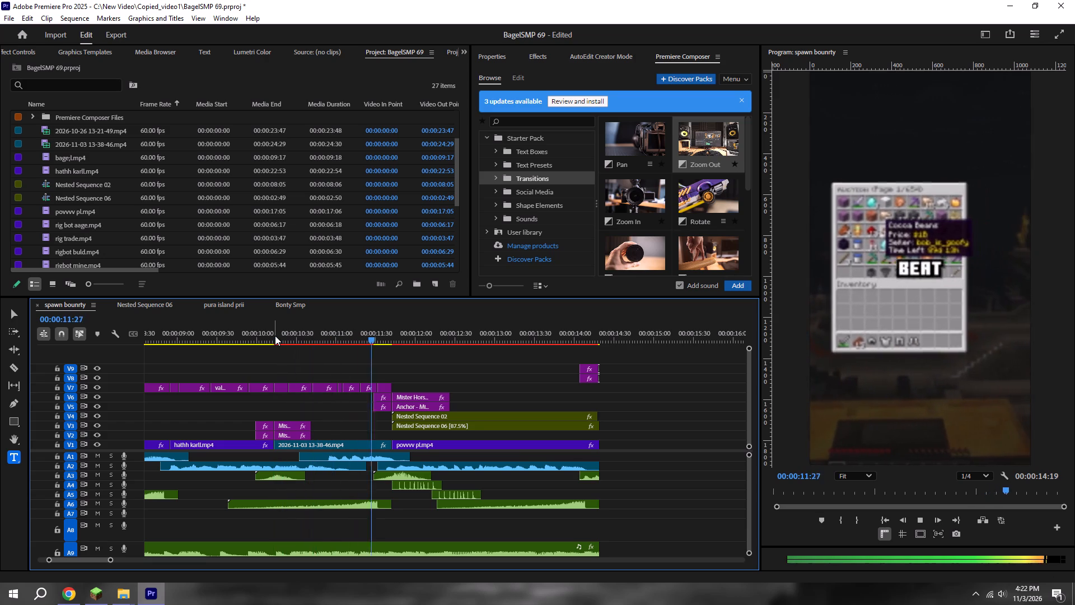
pyautogui.keyDown('alt'); pyautogui.scroll(-3, 275, 336); pyautogui.keyUp('alt')
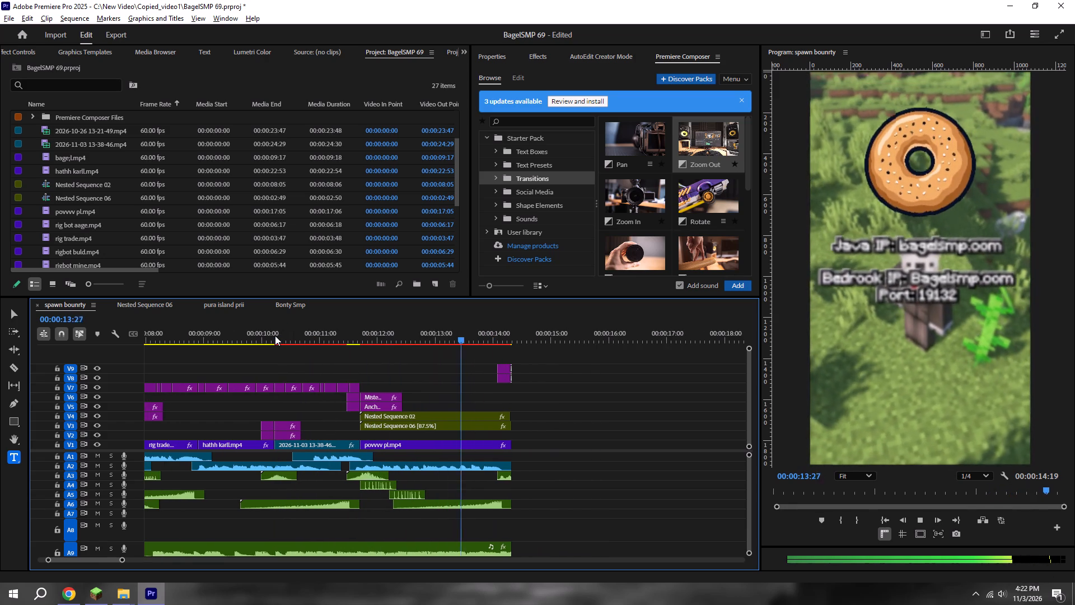
pyautogui.hotkey('ctrl', 's')
# Play the whole sequence twice more from the start to examine captions, transitions and sounds through to the outro.
pyautogui.click(889, 520)
pyautogui.press('space')
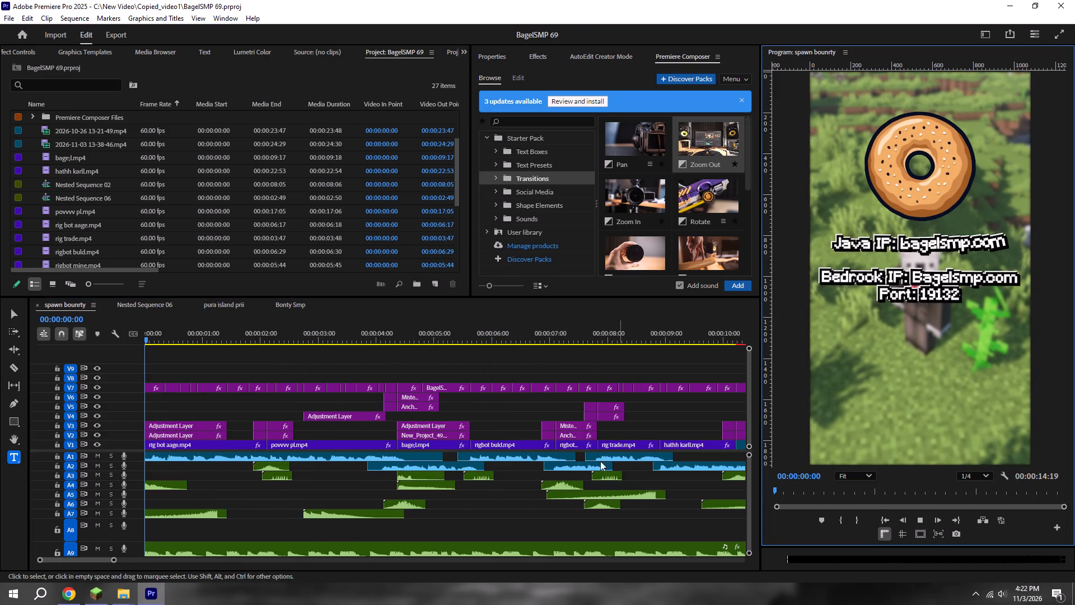
pyautogui.keyDown('alt'); pyautogui.scroll(-6, 396, 443); pyautogui.keyUp('alt')
pyautogui.scroll(-2, 394, 444)
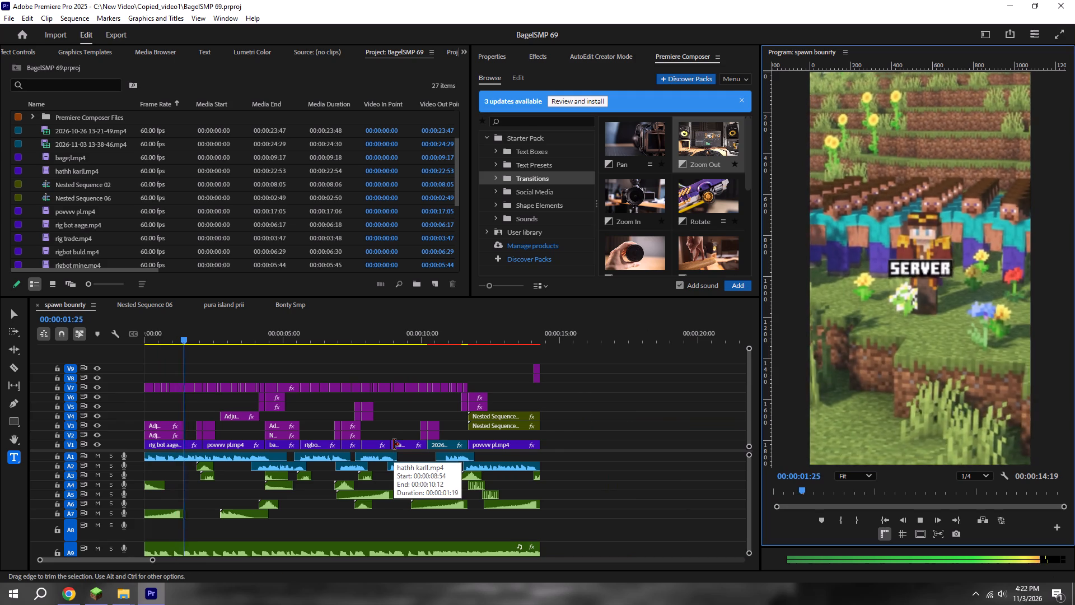
pyautogui.keyDown('alt'); pyautogui.scroll(-3, 392, 444); pyautogui.keyUp('alt')
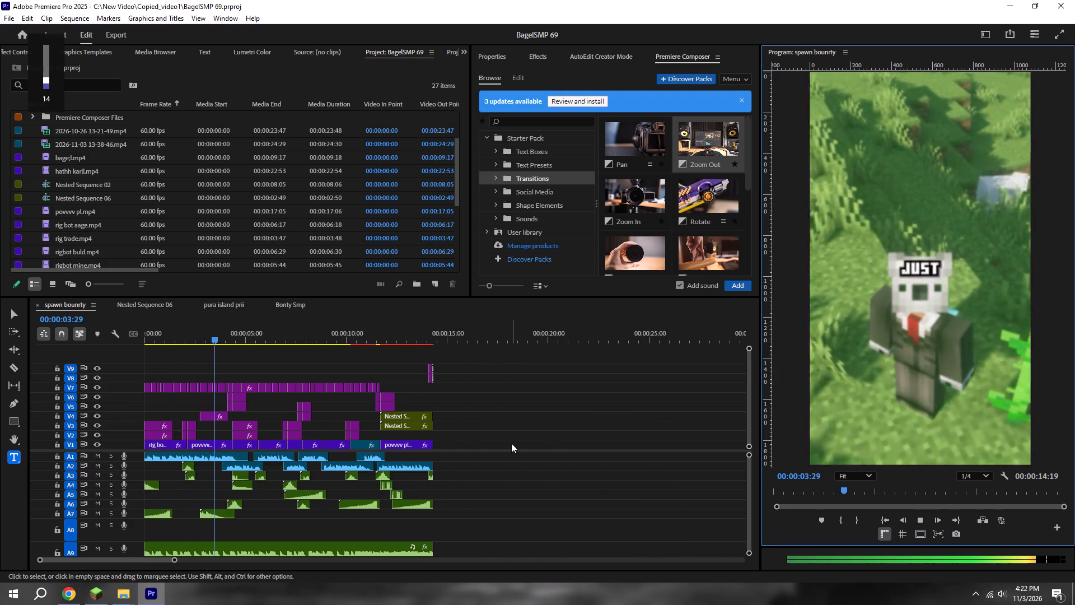
pyautogui.keyDown('alt'); pyautogui.scroll(5, 295, 406); pyautogui.keyUp('alt')
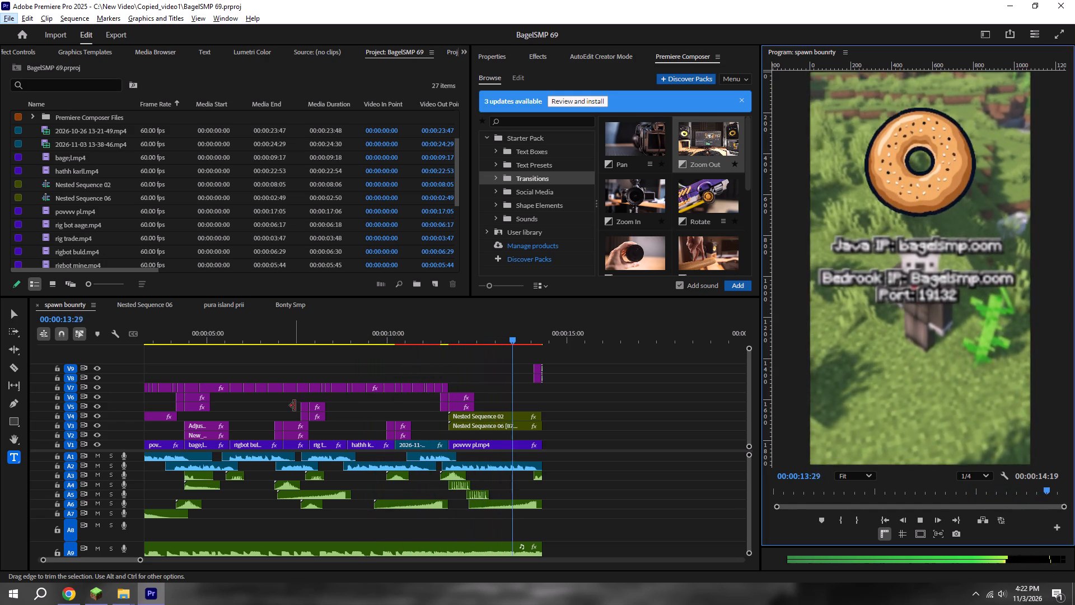
pyautogui.press('space')
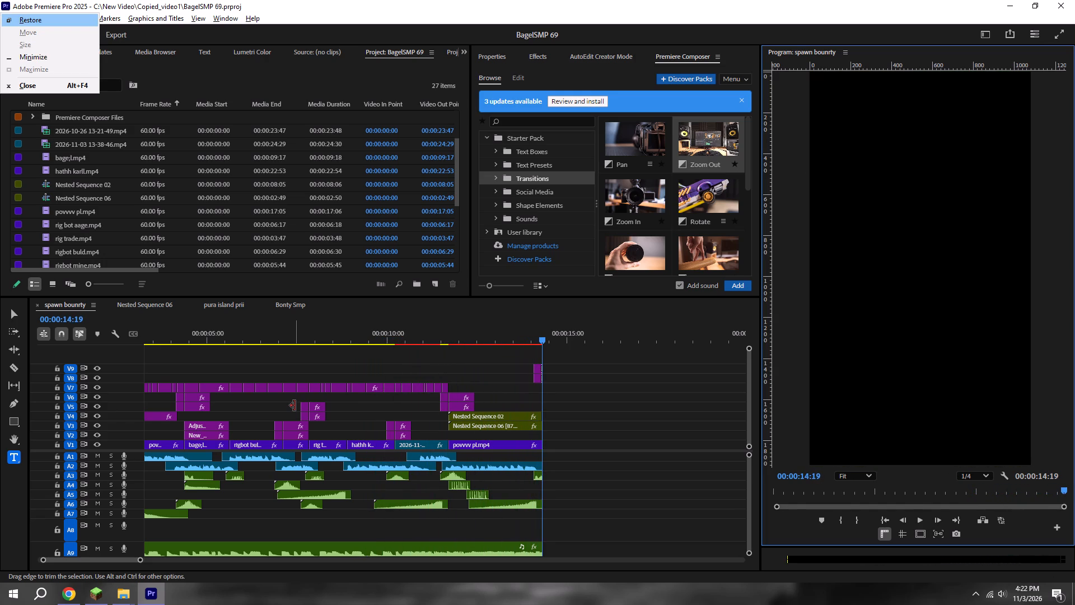
pyautogui.click(616, 416)
pyautogui.press('space')
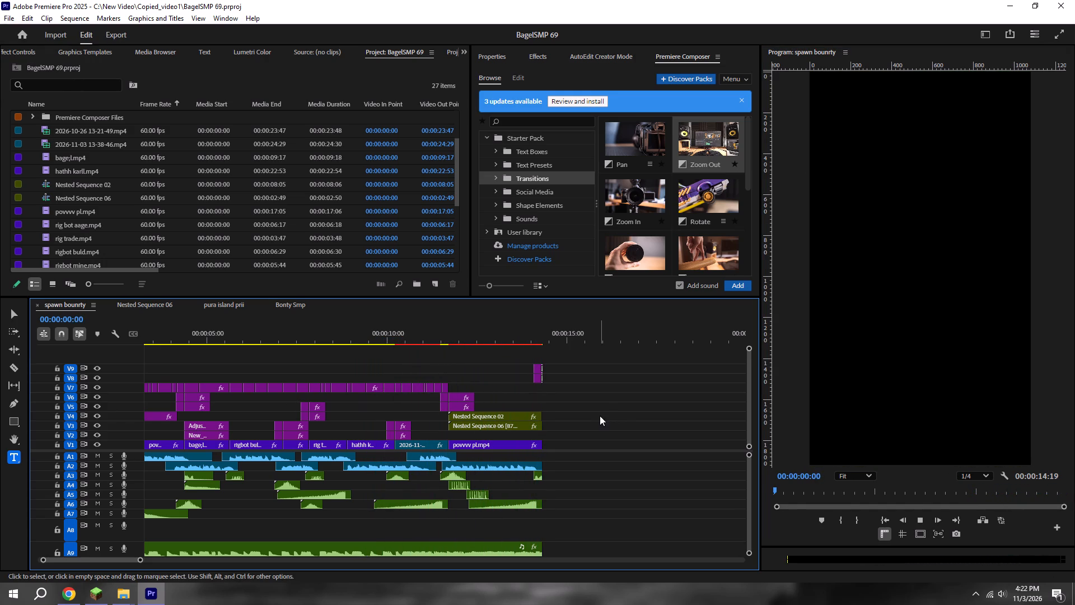
pyautogui.scroll(5, 239, 403)
pyautogui.keyDown('alt'); pyautogui.scroll(-4, 243, 402); pyautogui.keyUp('alt')
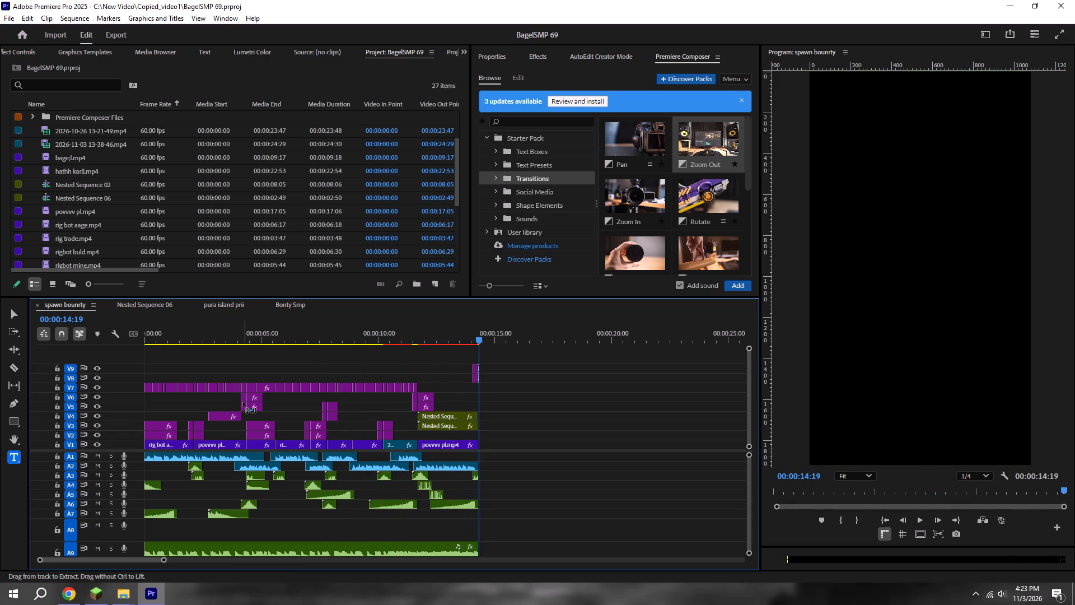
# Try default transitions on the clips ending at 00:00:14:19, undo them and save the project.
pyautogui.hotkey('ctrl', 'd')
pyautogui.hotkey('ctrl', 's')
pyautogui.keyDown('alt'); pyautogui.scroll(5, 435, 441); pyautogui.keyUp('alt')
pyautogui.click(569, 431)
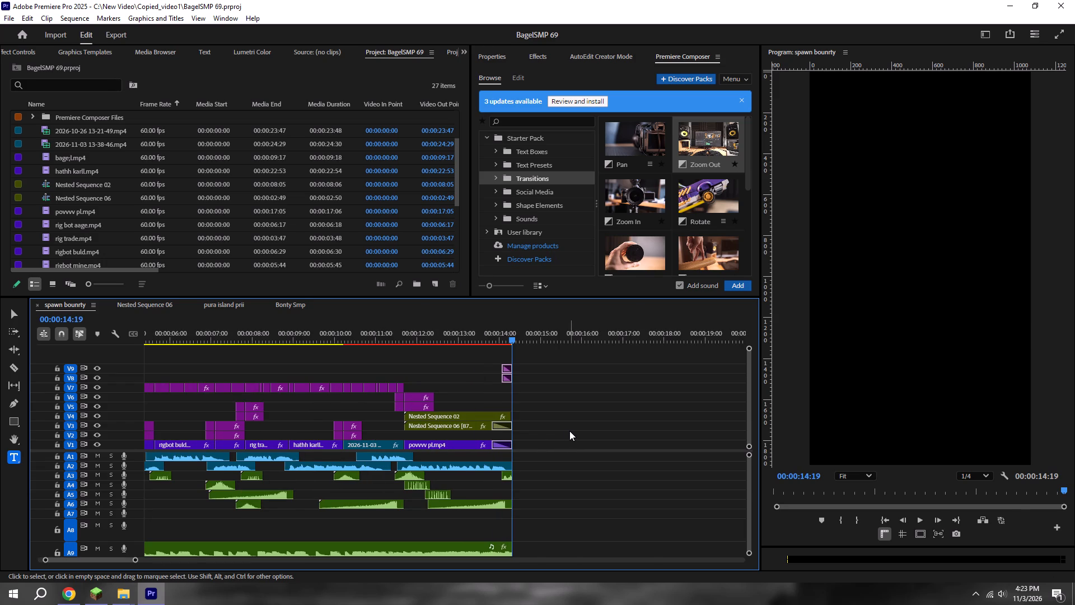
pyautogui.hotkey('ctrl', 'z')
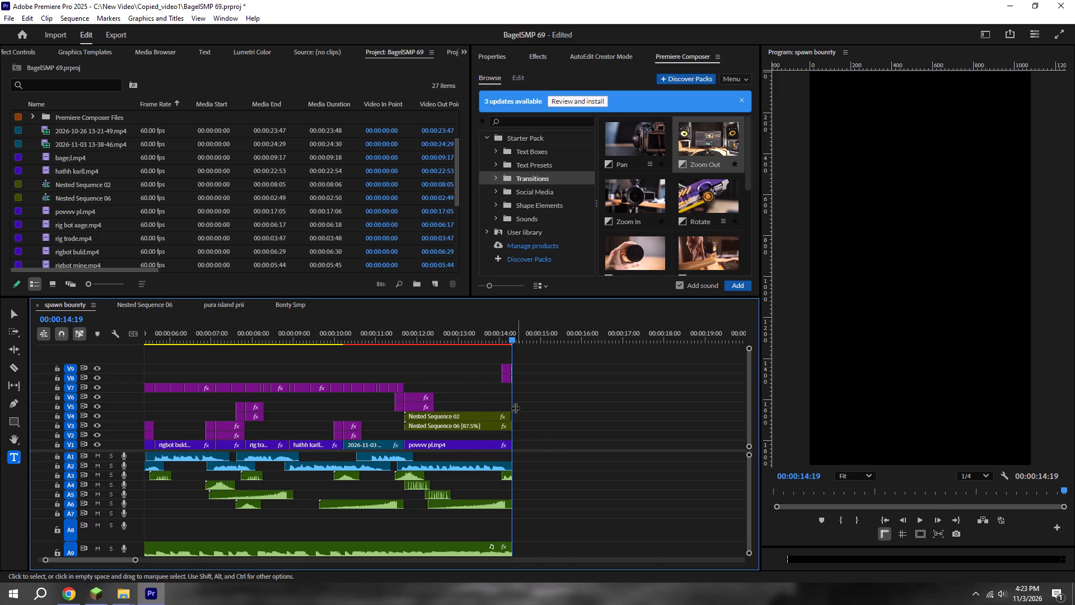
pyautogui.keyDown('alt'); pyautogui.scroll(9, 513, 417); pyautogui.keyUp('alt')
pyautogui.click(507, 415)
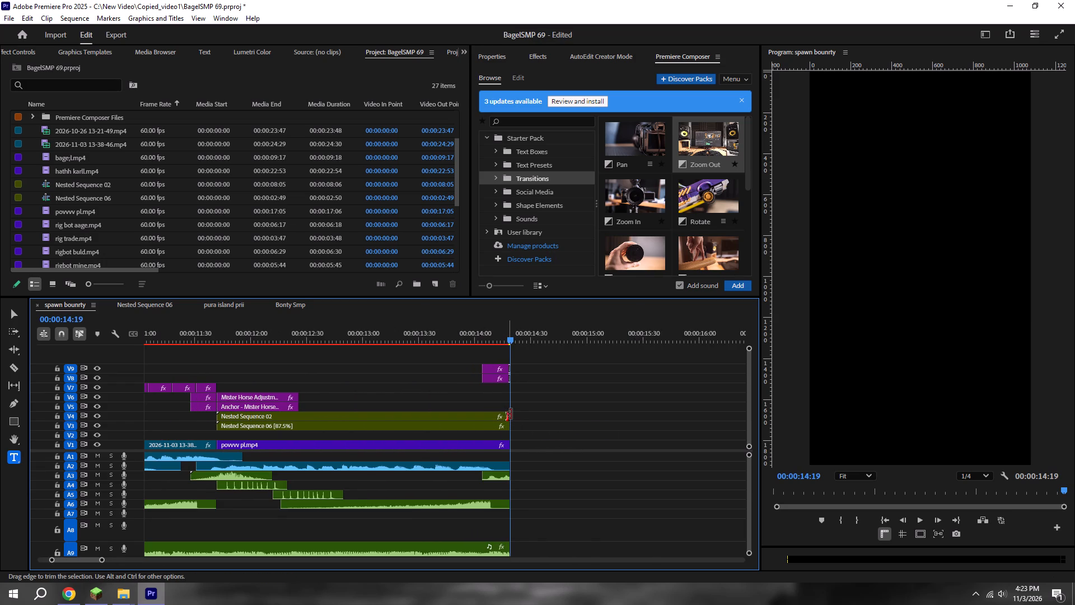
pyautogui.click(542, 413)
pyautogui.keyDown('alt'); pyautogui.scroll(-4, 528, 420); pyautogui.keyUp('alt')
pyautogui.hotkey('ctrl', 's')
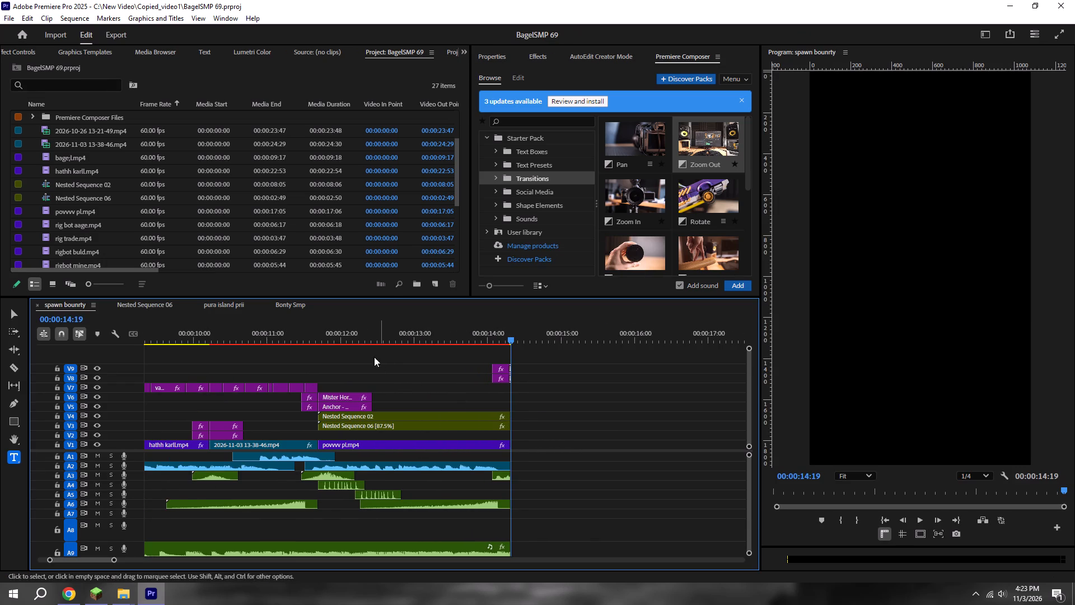
# Replay the outro and the whole sequence from its start for a final check, and save the project.
pyautogui.click(331, 331)
pyautogui.press('space')
pyautogui.keyDown('alt'); pyautogui.scroll(-5, 314, 333); pyautogui.keyUp('alt')
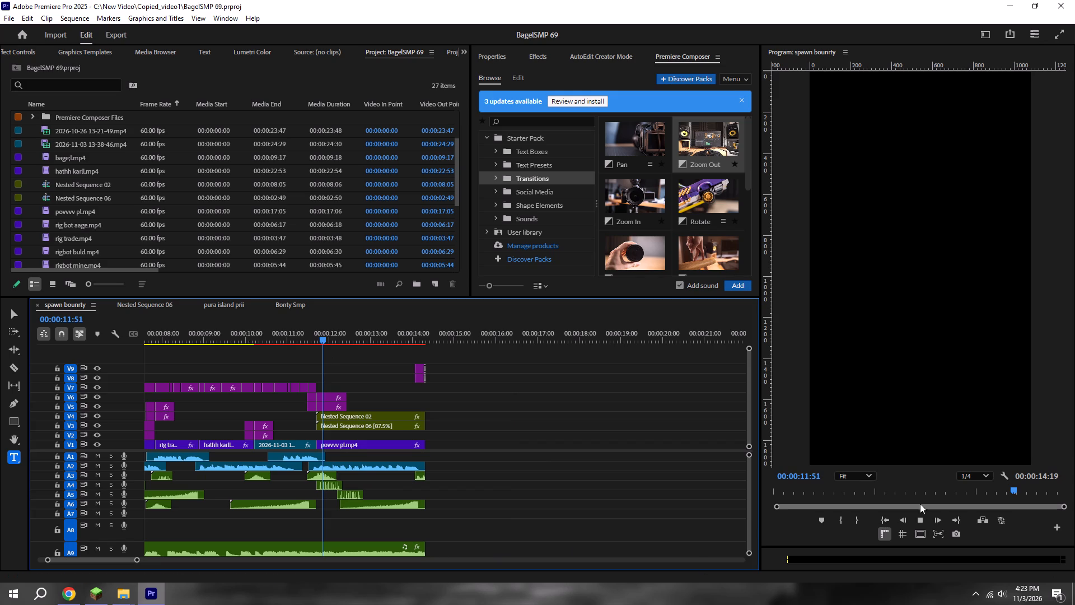
pyautogui.click(880, 516)
pyautogui.keyDown('alt'); pyautogui.scroll(-5, 391, 505); pyautogui.keyUp('alt')
pyautogui.hotkey('ctrl', 's')
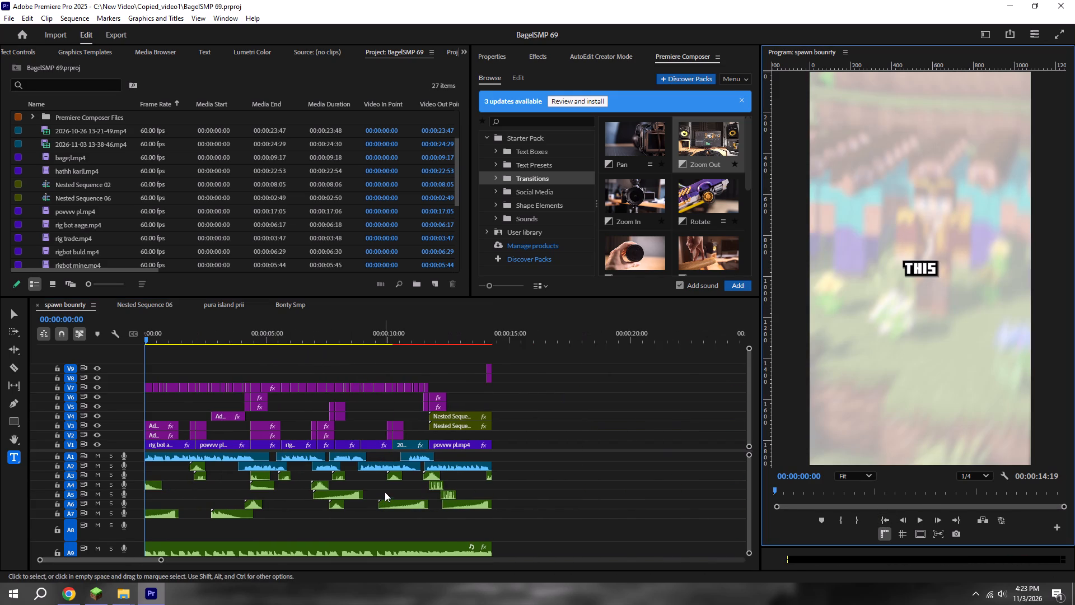
pyautogui.click(613, 480)
pyautogui.press('space')
pyautogui.keyDown('alt'); pyautogui.scroll(9, 289, 478); pyautogui.keyUp('alt')
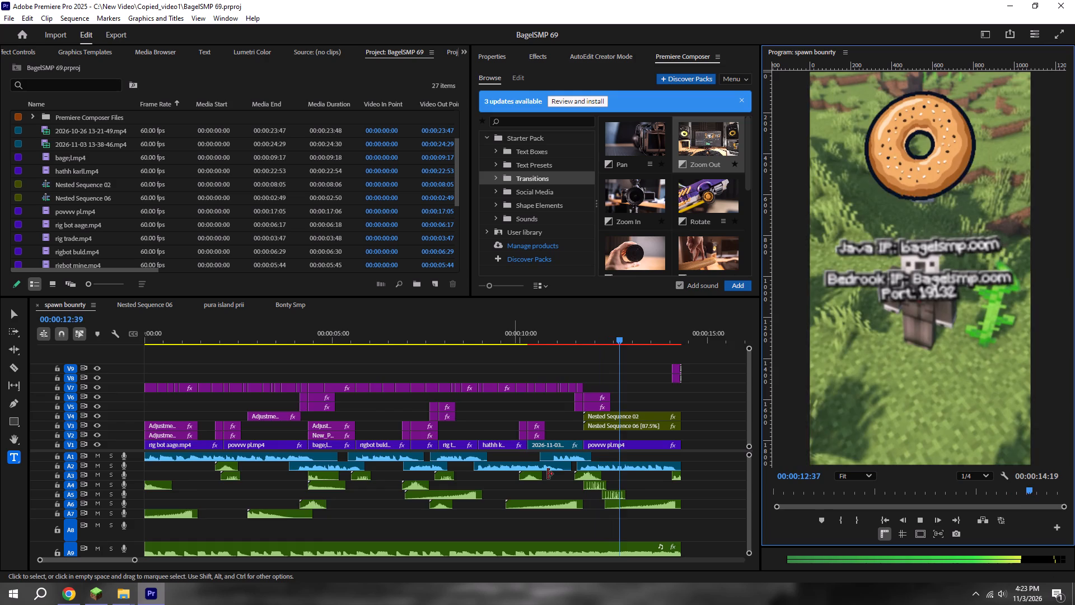
pyautogui.keyDown('alt'); pyautogui.scroll(8, 572, 436); pyautogui.keyUp('alt')
pyautogui.hotkey('ctrl', 's')
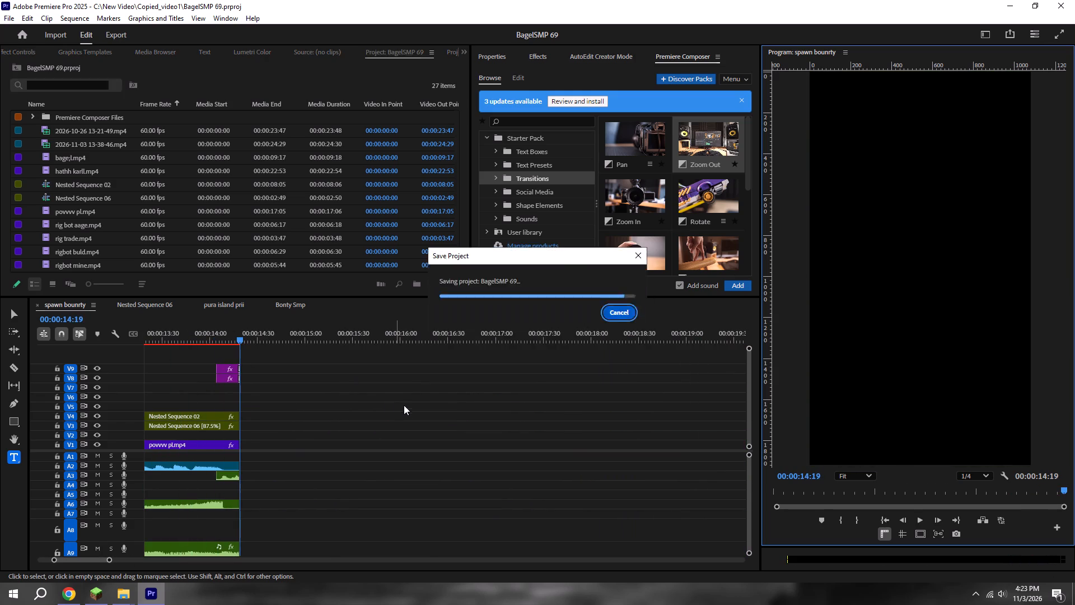
pyautogui.keyDown('alt'); pyautogui.scroll(-17, 403, 414); pyautogui.keyUp('alt')
# Open the export settings for spawn bounrty and name the output file BagelSMp 69.
pyautogui.click(113, 39)
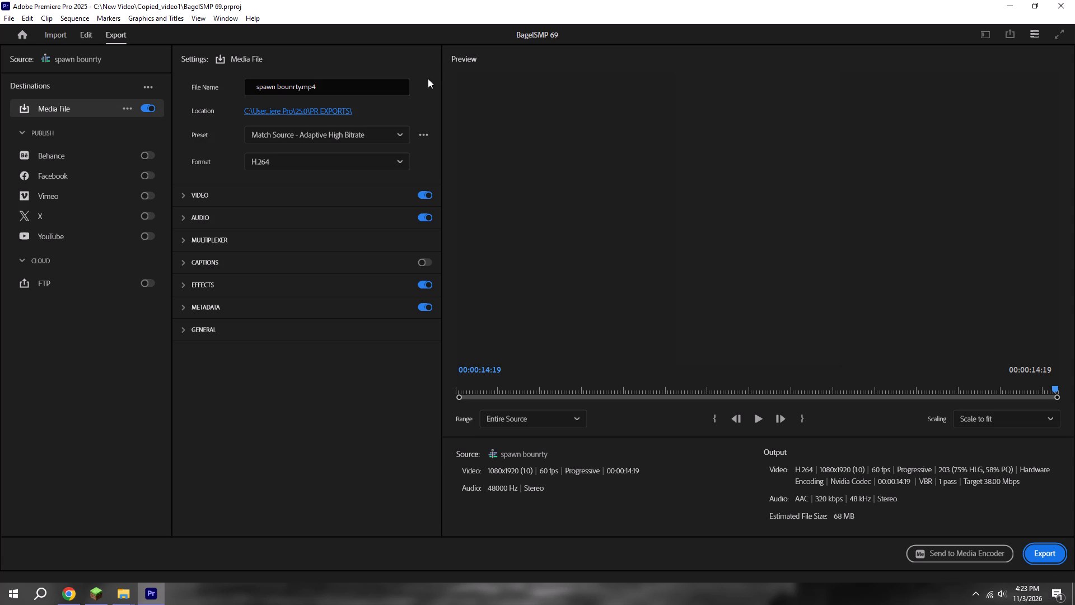
pyautogui.moveTo(357, 89); pyautogui.dragTo(143, 98)
pyautogui.press('BackSpace')
pyautogui.write('BagelSMp 69')
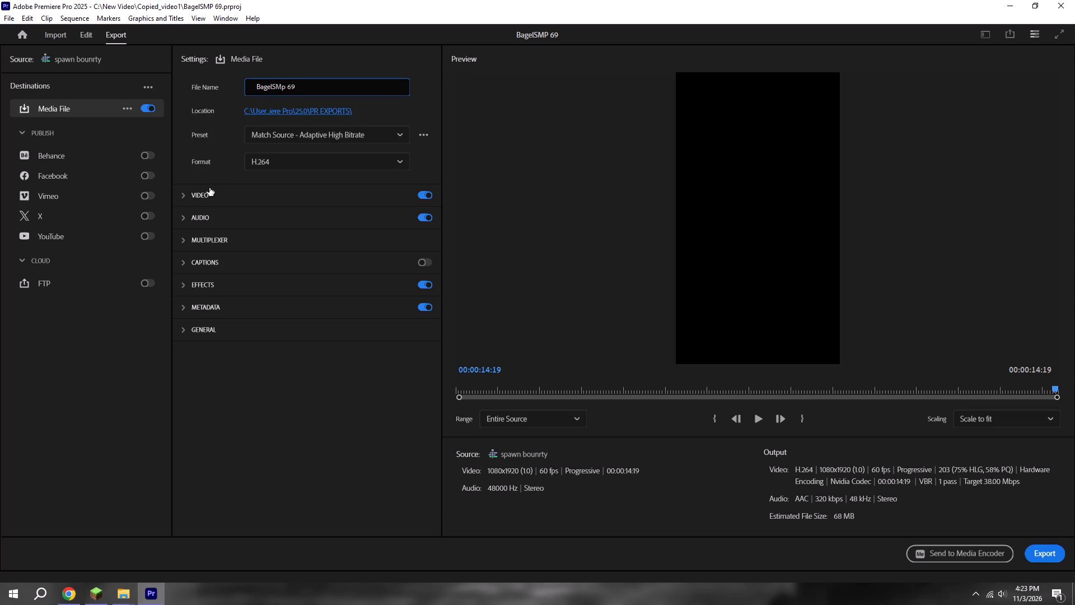
# Enable Render at Maximum Depth and Use Maximum Render Quality in the export's extended video settings.
pyautogui.click(183, 199)
pyautogui.click(204, 377)
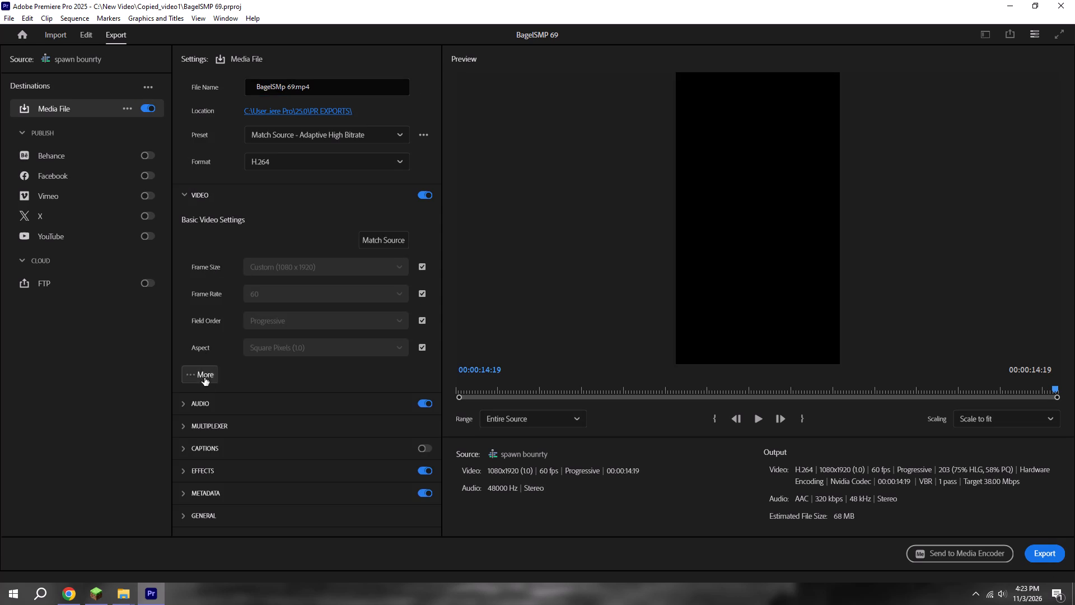
pyautogui.scroll(-4, 209, 370)
pyautogui.click(194, 355)
pyautogui.click(197, 378)
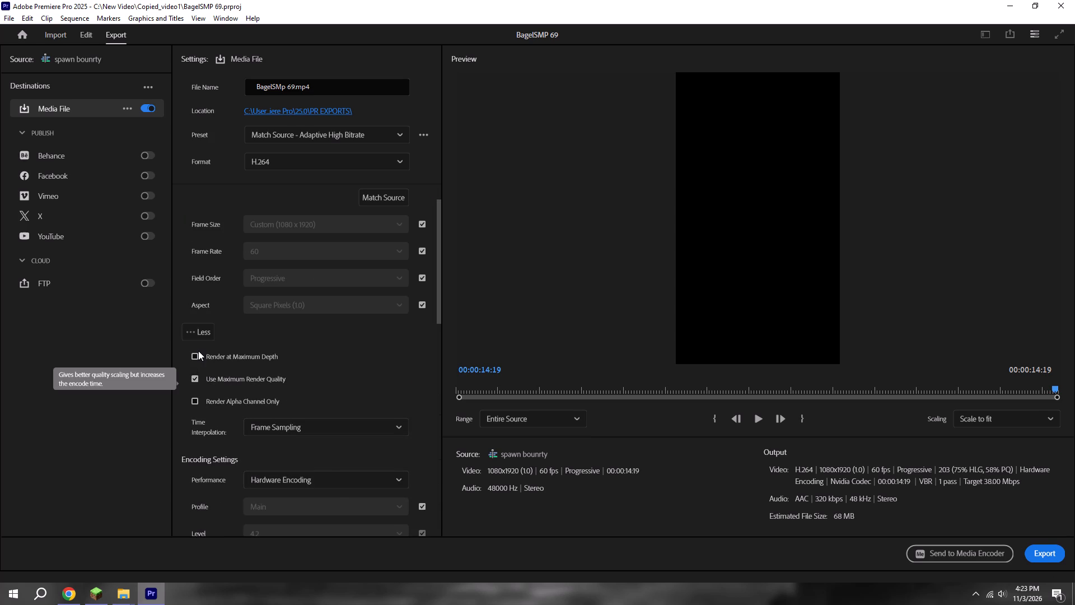
pyautogui.click(196, 352)
# Raise the target bitrate in the export's bitrate settings and start exporting the video.
pyautogui.scroll(-20, 201, 356)
pyautogui.scroll(-16, 201, 356)
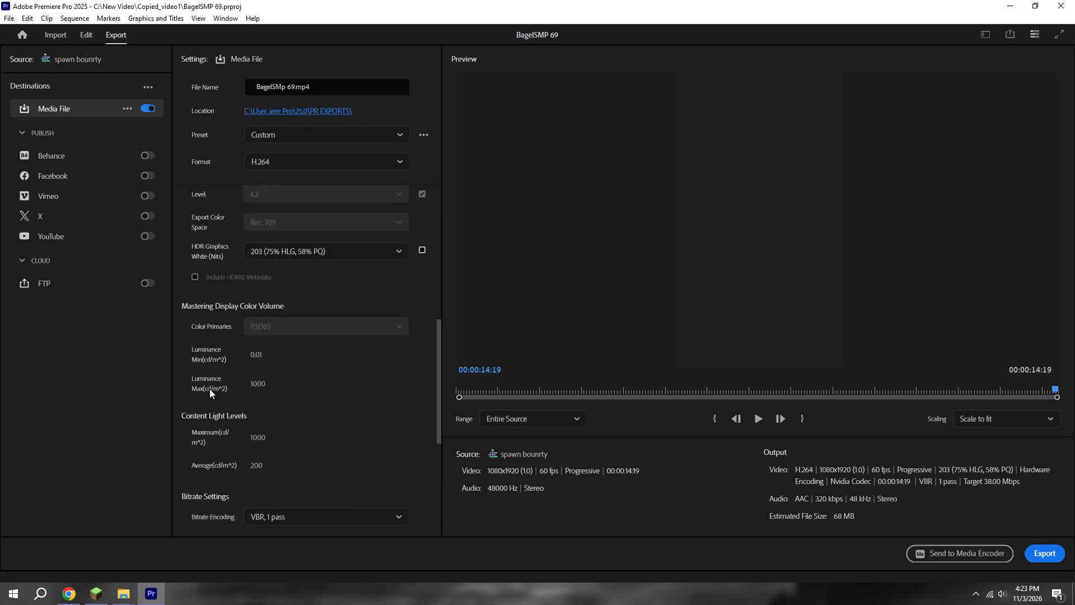
pyautogui.scroll(-6, 209, 389)
pyautogui.moveTo(357, 439); pyautogui.dragTo(596, 482)
pyautogui.scroll(-7, 627, 502)
pyautogui.click(1040, 554)
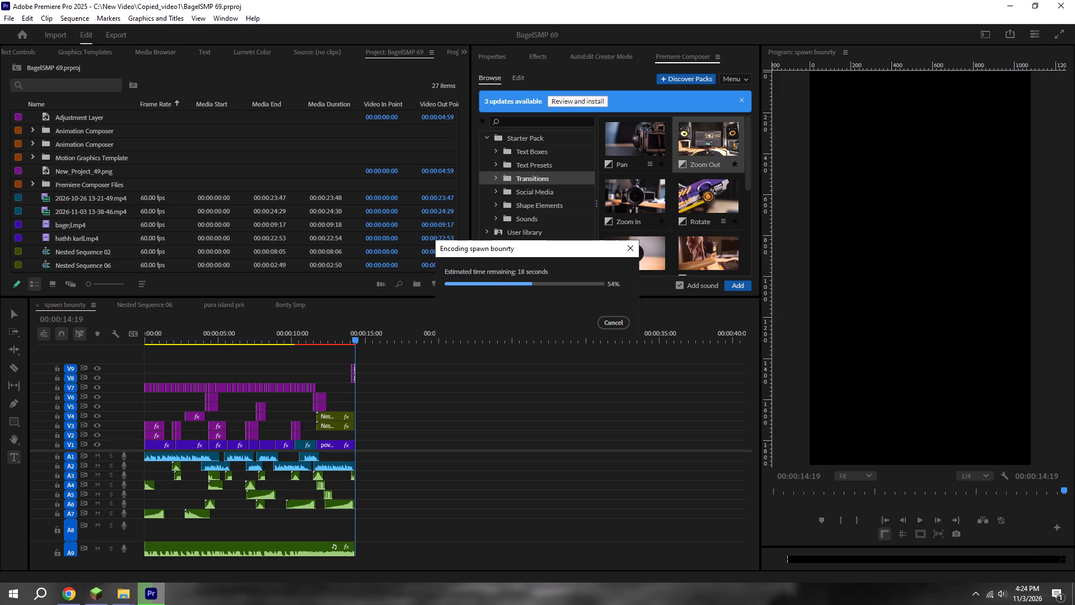
# Close the running Minecraft game while the video encodes.
pyautogui.rightClick(94, 593)
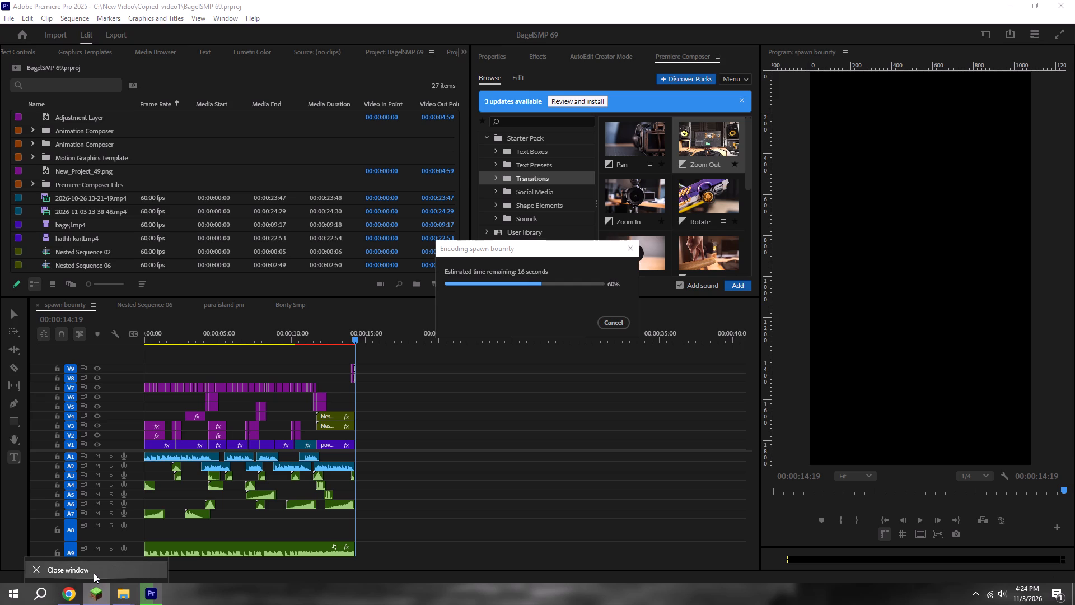
pyautogui.click(94, 573)
# Switch to Chrome, replace the Minecraft UUID page with a new tab, and open the Google Drive home page there.
pyautogui.click(68, 599)
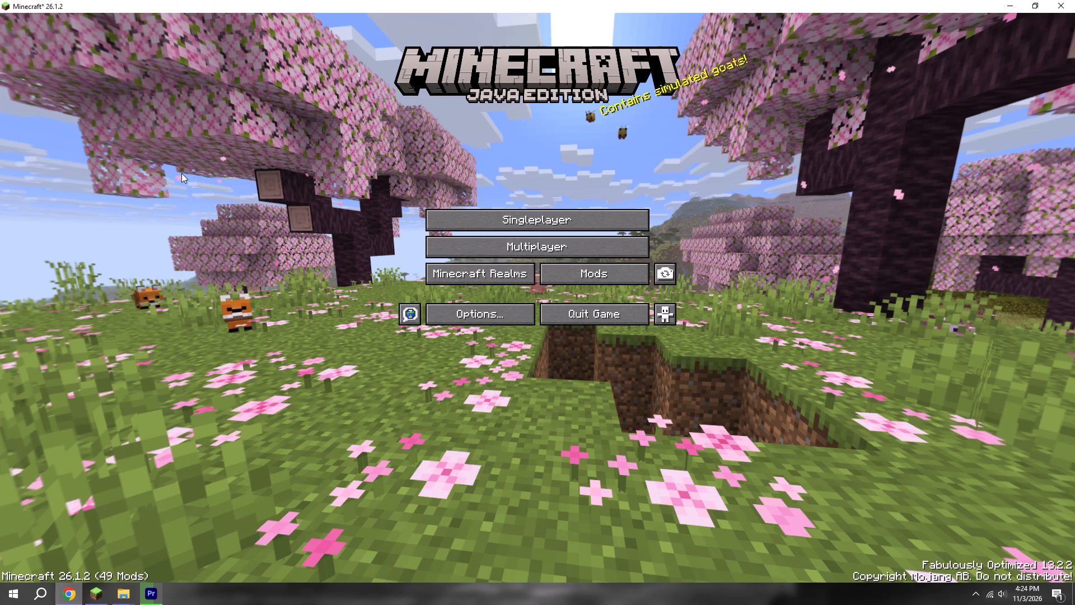
pyautogui.click(164, 6)
pyautogui.click(143, 15)
pyautogui.click(156, 38)
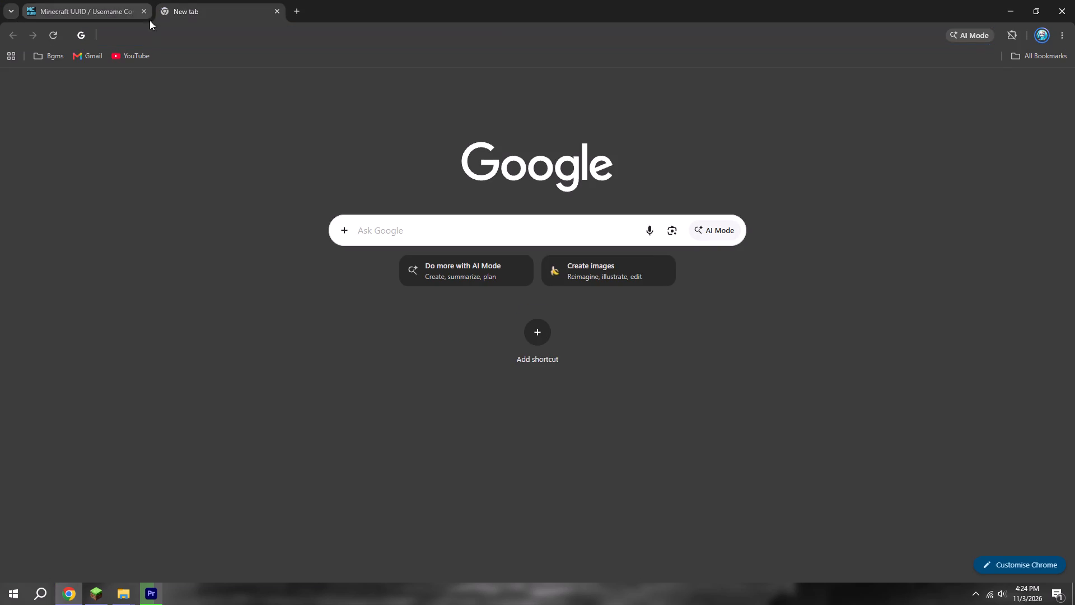
pyautogui.press('d')
pyautogui.press('r')
pyautogui.press('i')
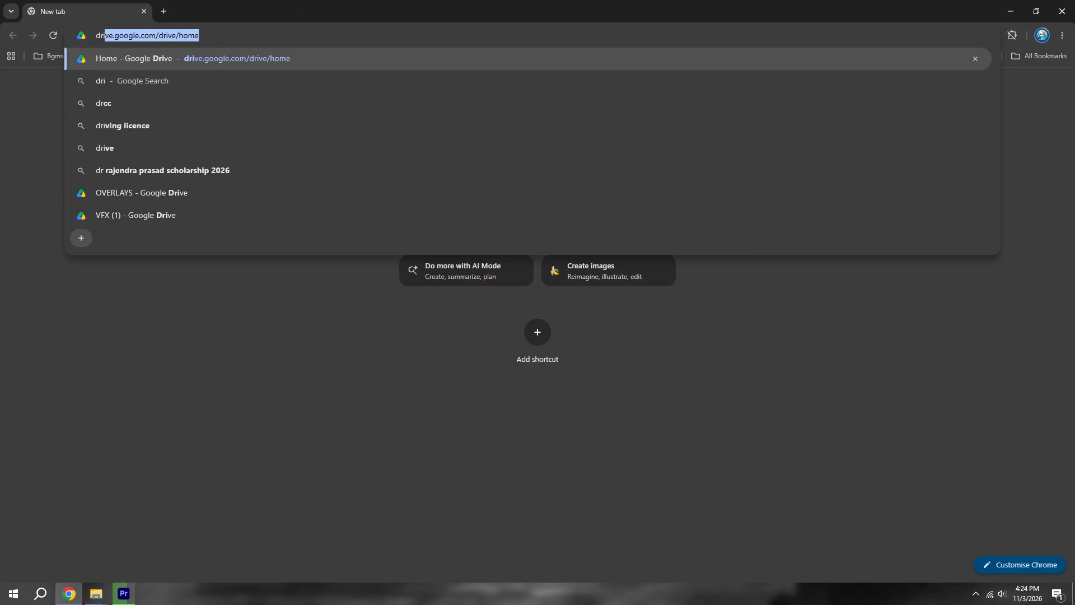
pyautogui.click(230, 33)
pyautogui.press('Return')
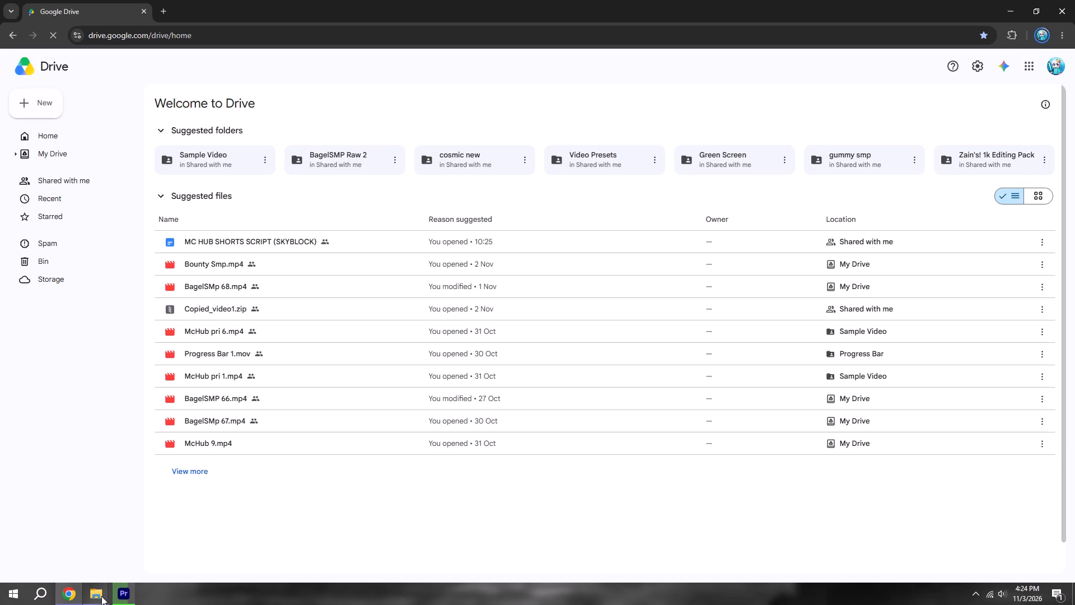
# In File Explorer, open the PR EXPORTS folder under Documents, Adobe, Premiere Pro, 25.0, and leave it minimized.
pyautogui.click(101, 596)
pyautogui.click(139, 552)
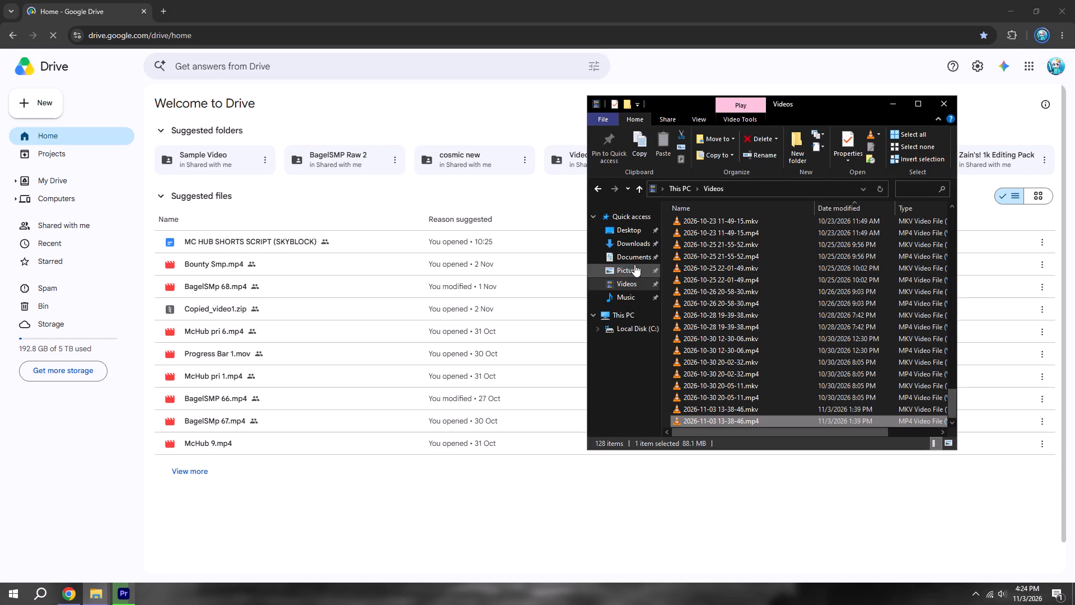
pyautogui.click(633, 255)
pyautogui.doubleClick(695, 224)
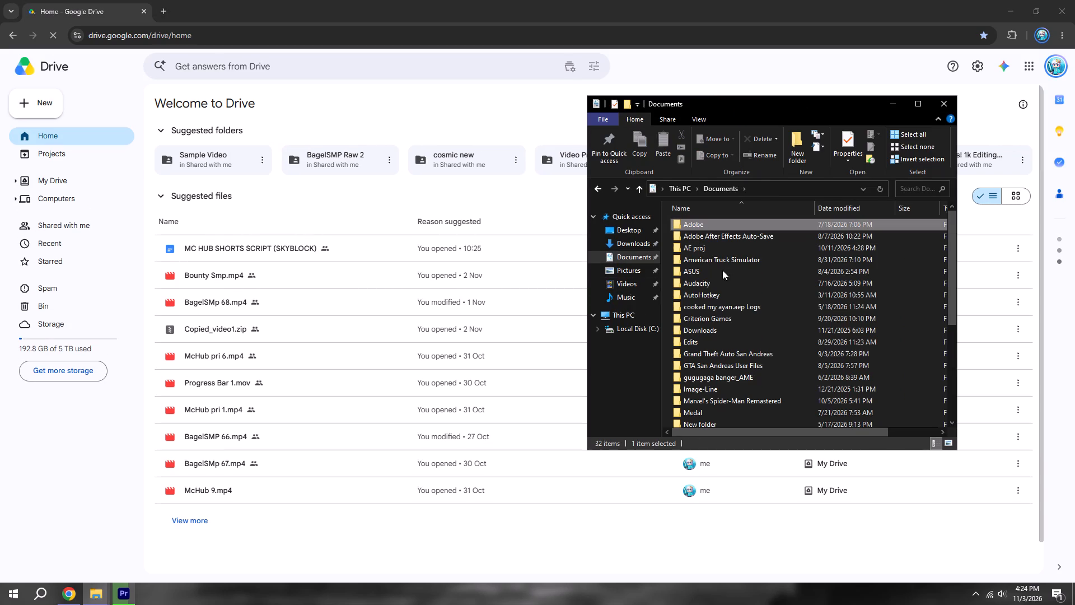
pyautogui.doubleClick(705, 281)
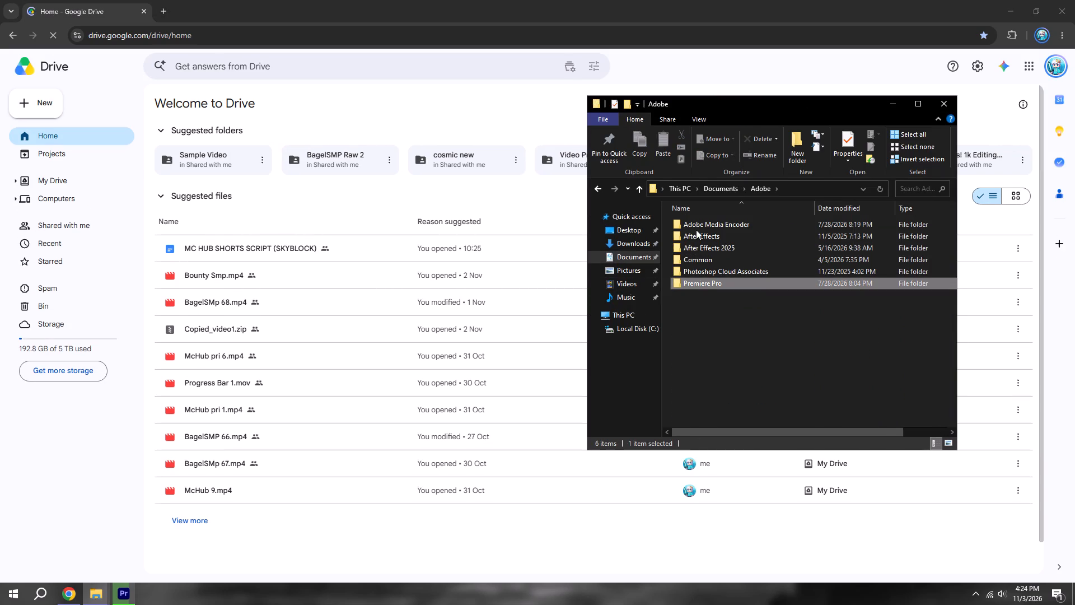
pyautogui.doubleClick(707, 227)
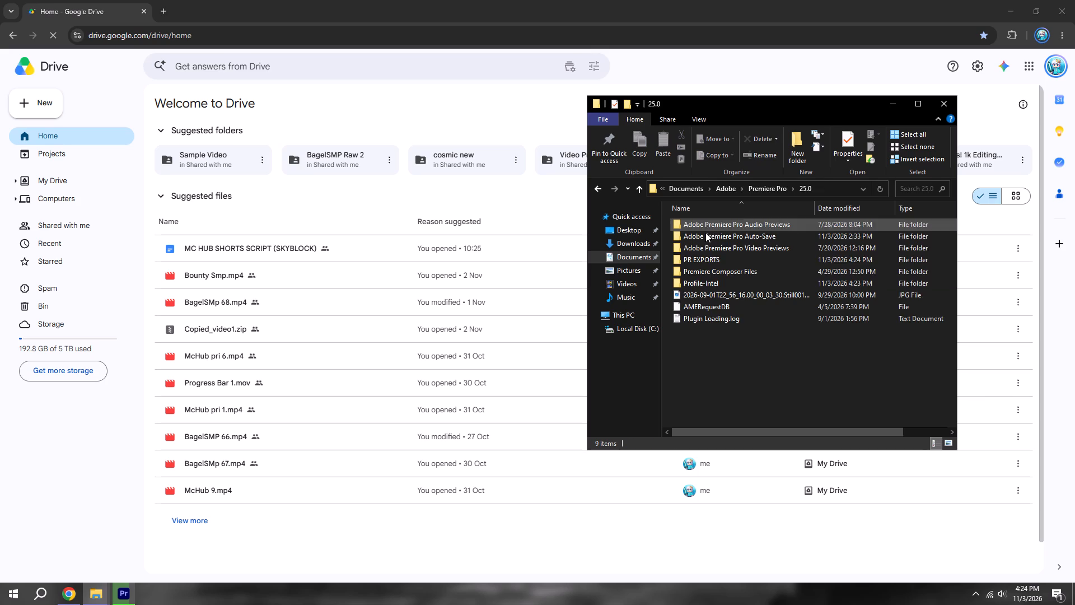
pyautogui.doubleClick(704, 260)
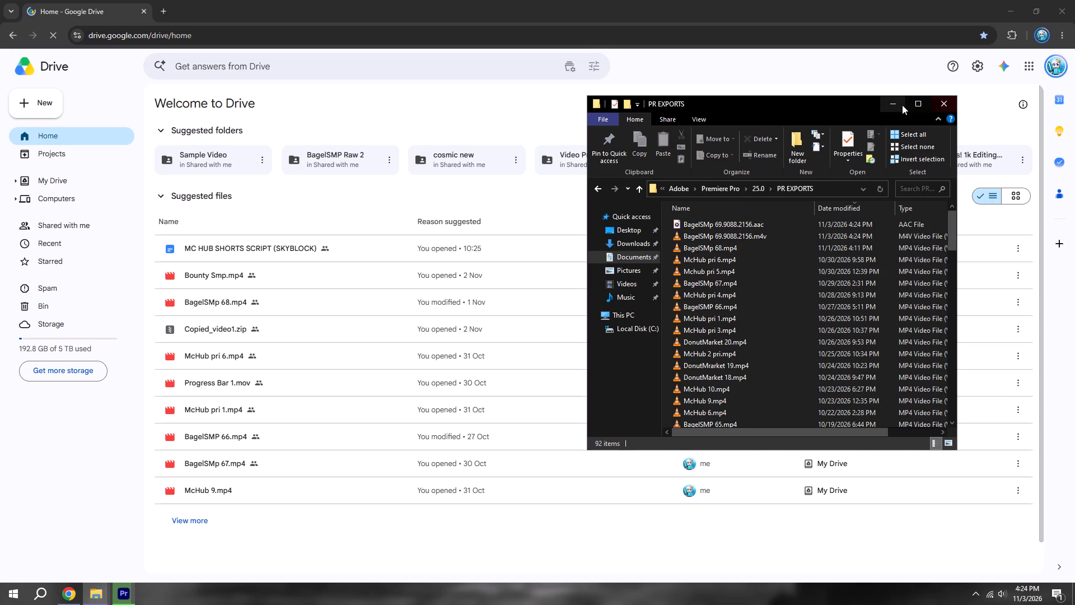
pyautogui.click(902, 105)
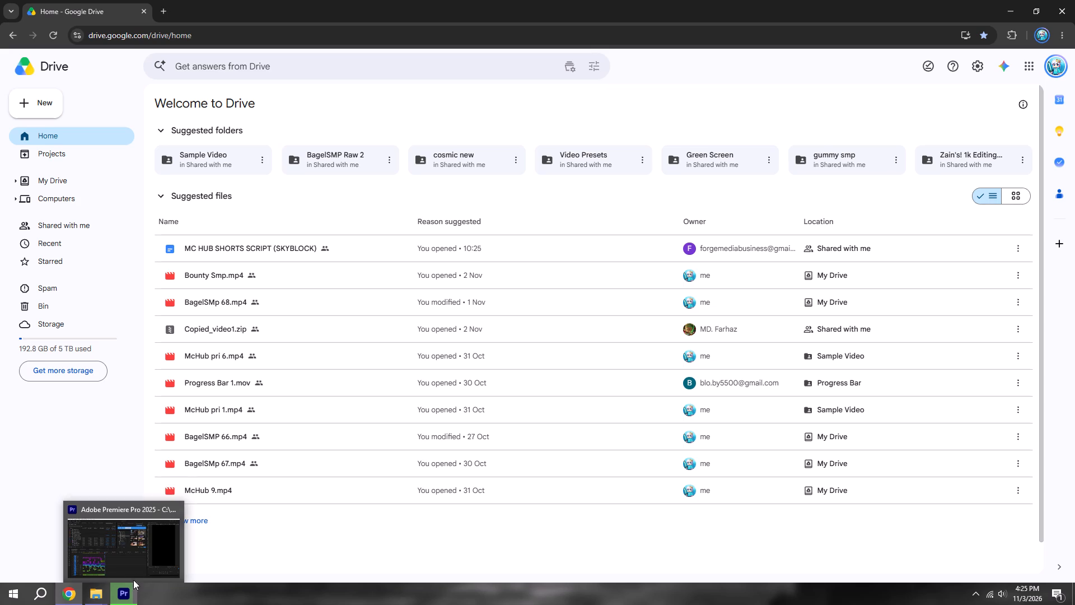
# Switch back to Premiere Pro to check the encoding progress of spawn bounrty.
pyautogui.click(135, 559)
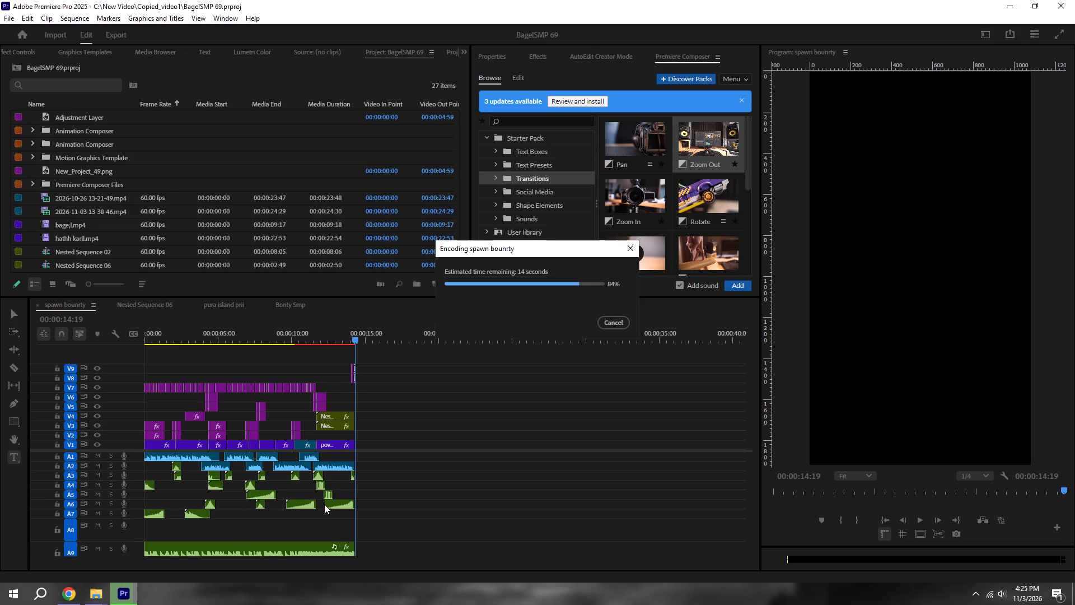
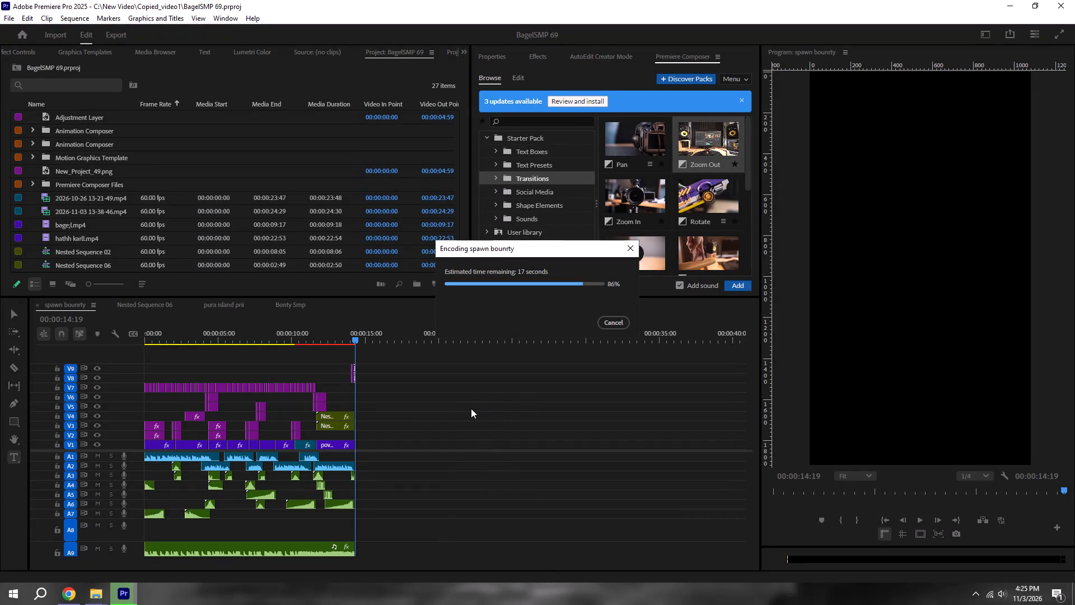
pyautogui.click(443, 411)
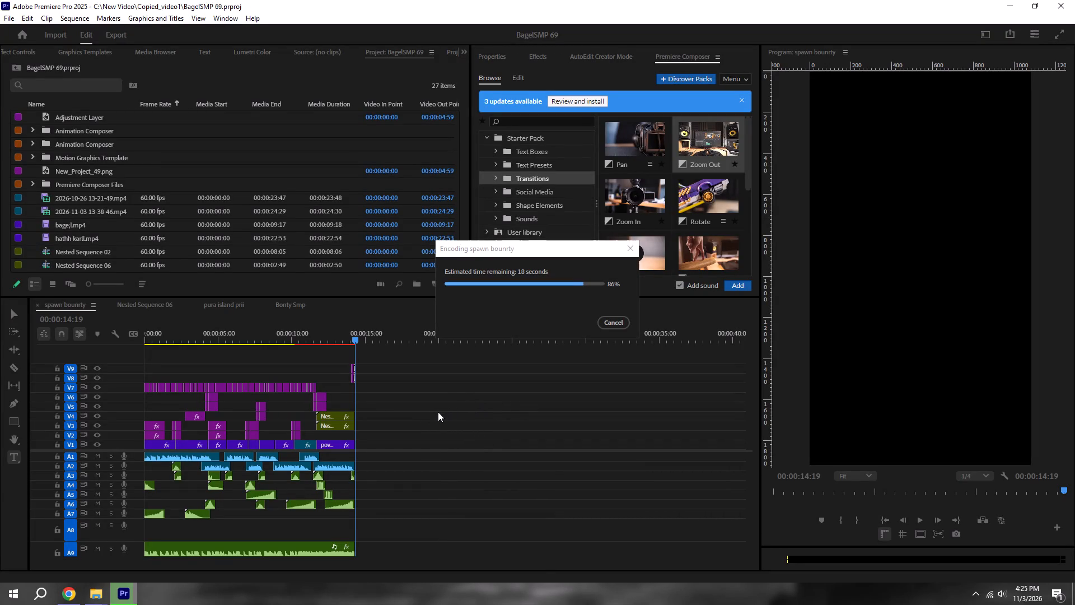
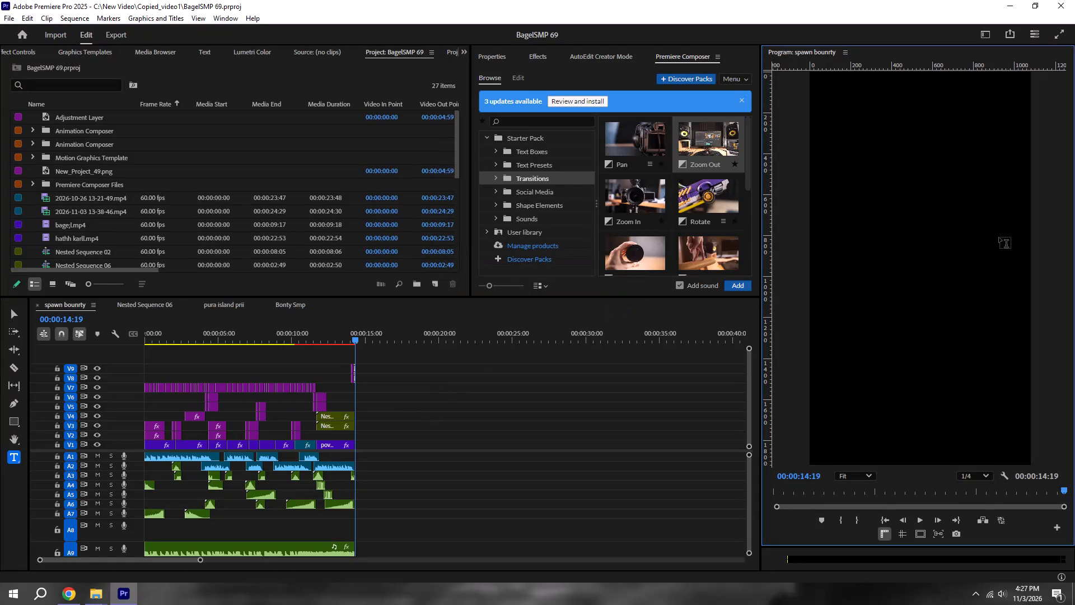
# Close Premiere Pro with the BagelSMP 69 project.
pyautogui.click(1063, 0)
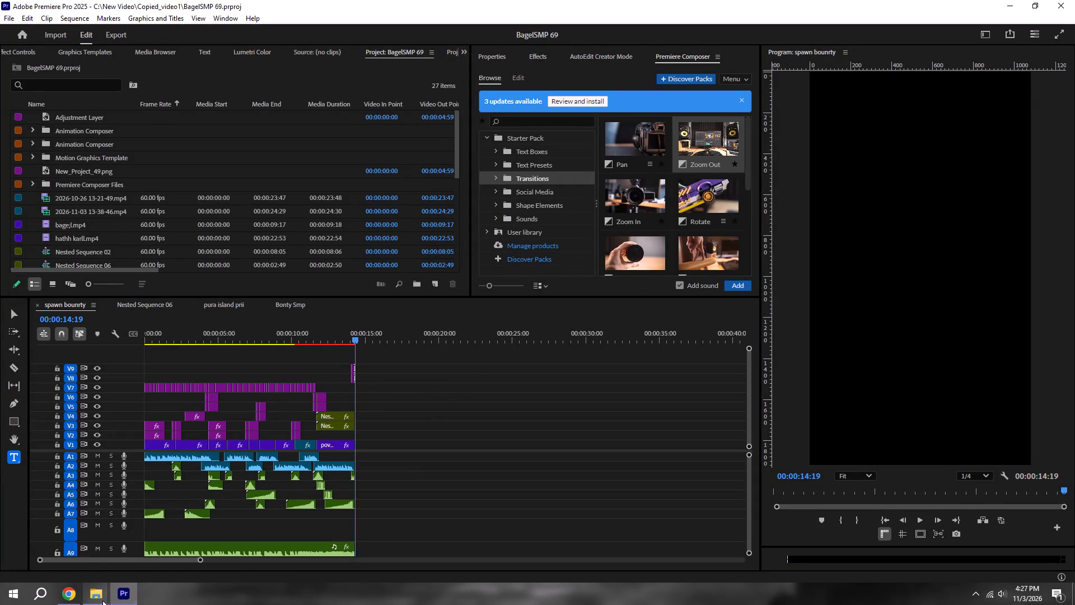
# Switch to Google Drive and upload the exported BagelSMp 69 video into it from the exports folder in File Explorer.
pyautogui.click(76, 601)
pyautogui.click(97, 598)
pyautogui.click(113, 555)
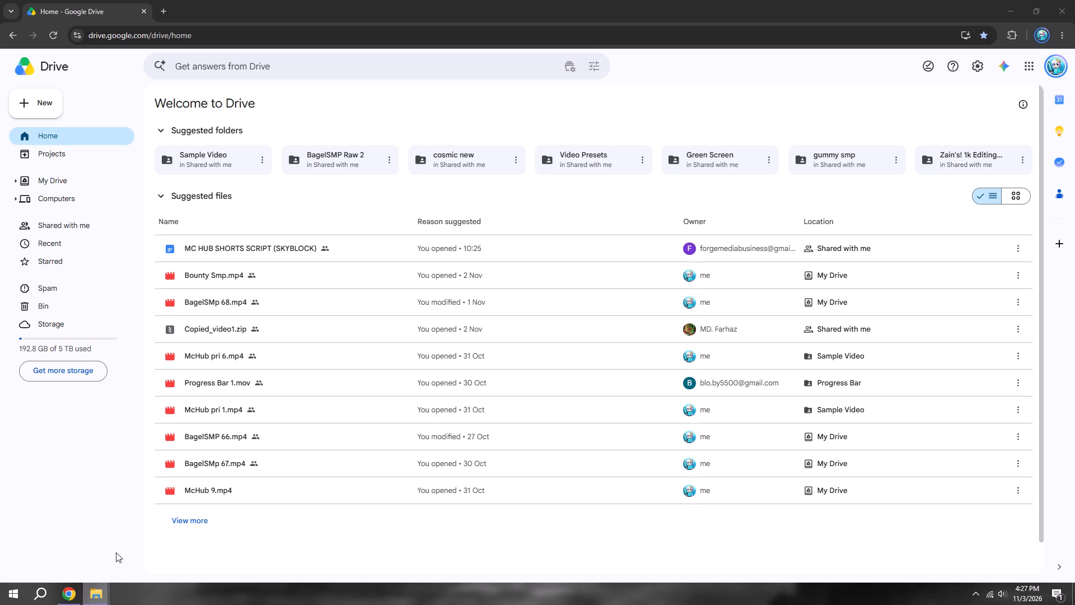
pyautogui.moveTo(693, 221); pyautogui.dragTo(338, 358)
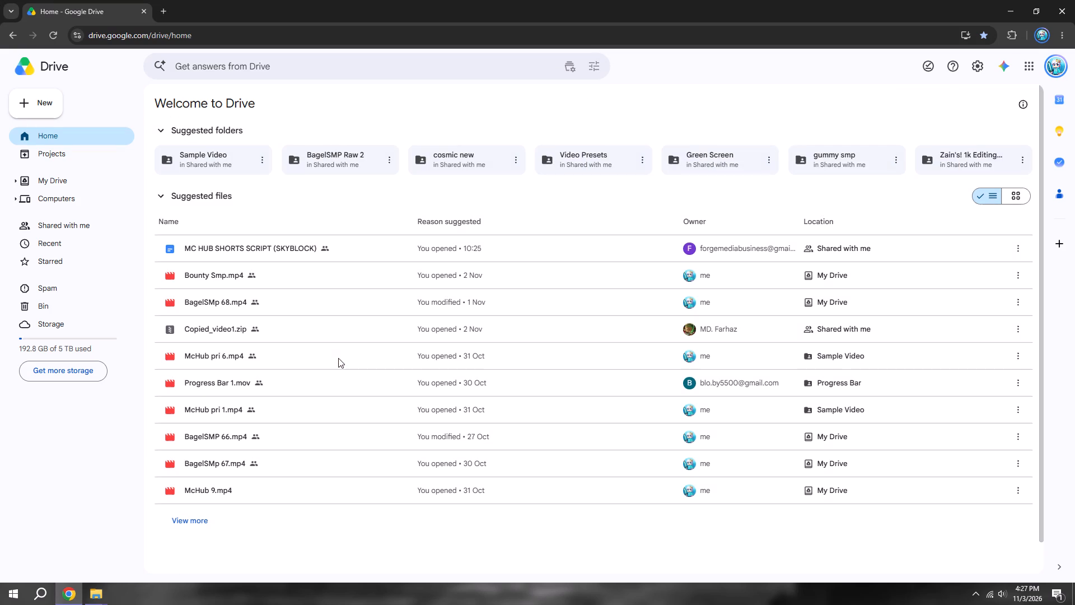